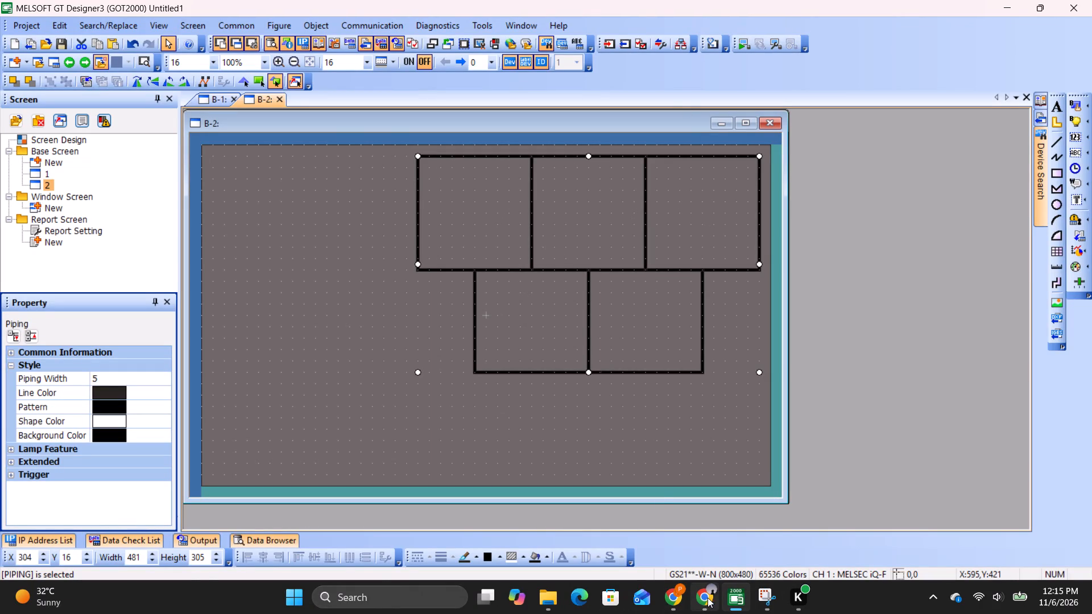
Switch to the Snipping Tool and examine the production screen's cycle gauge in the reference mockup.
click(757, 601)
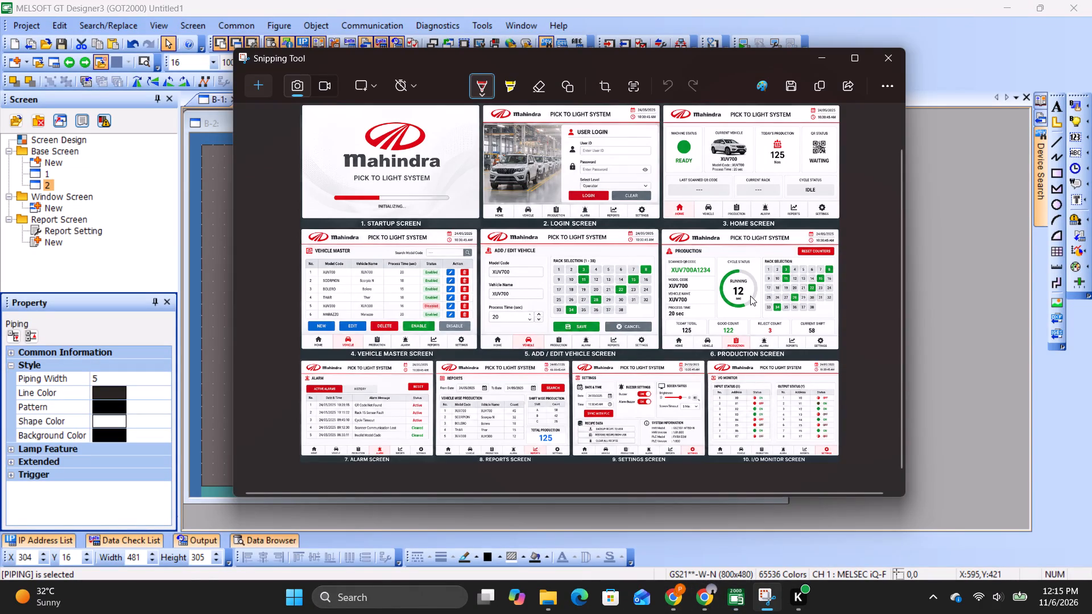
ctrl+scroll(750, 296, up, 9)
click(812, 53)
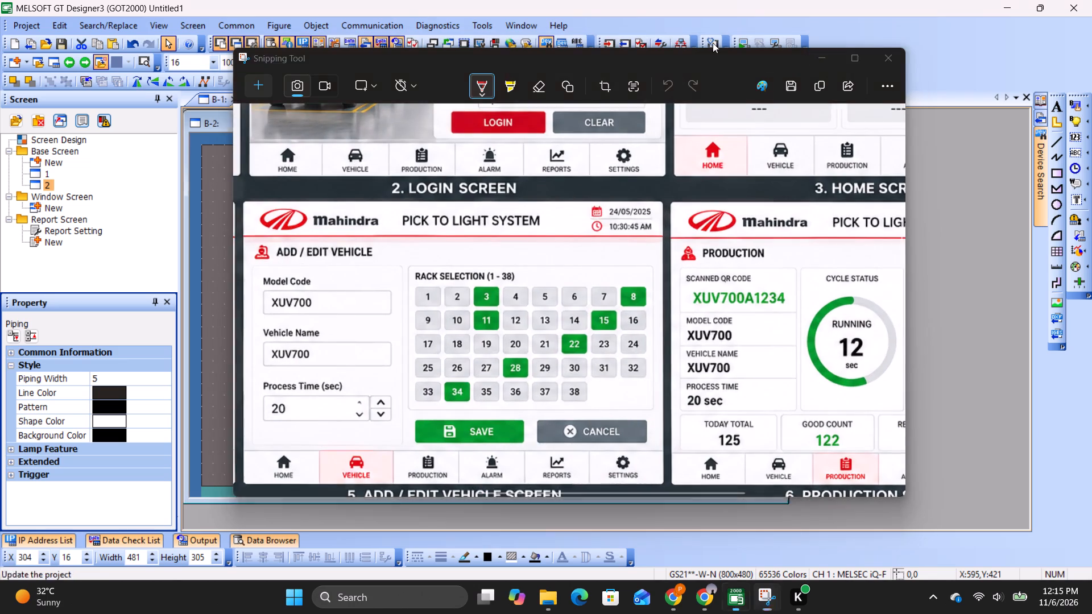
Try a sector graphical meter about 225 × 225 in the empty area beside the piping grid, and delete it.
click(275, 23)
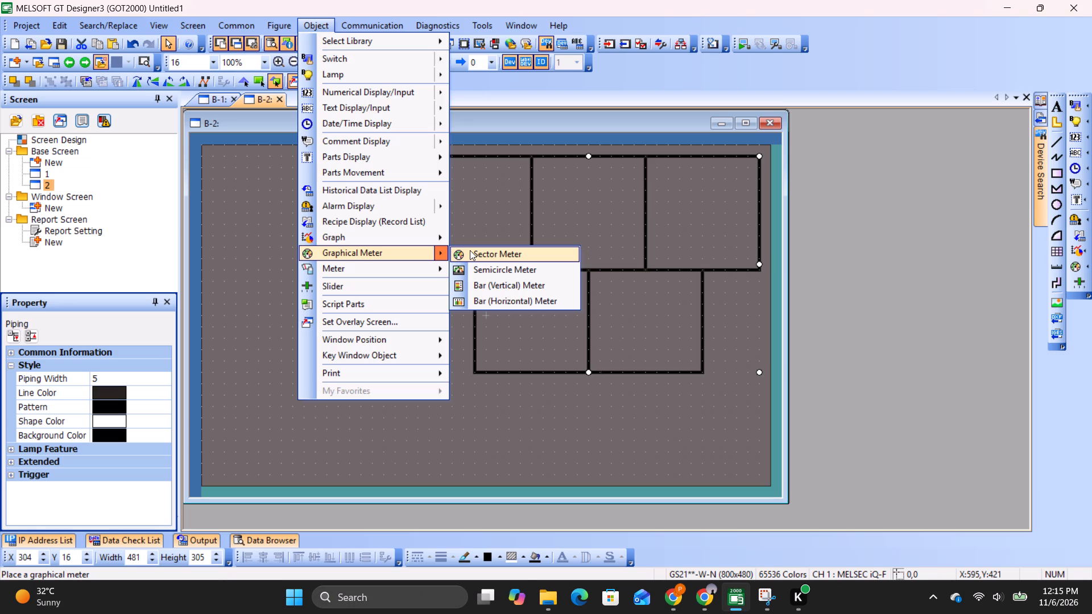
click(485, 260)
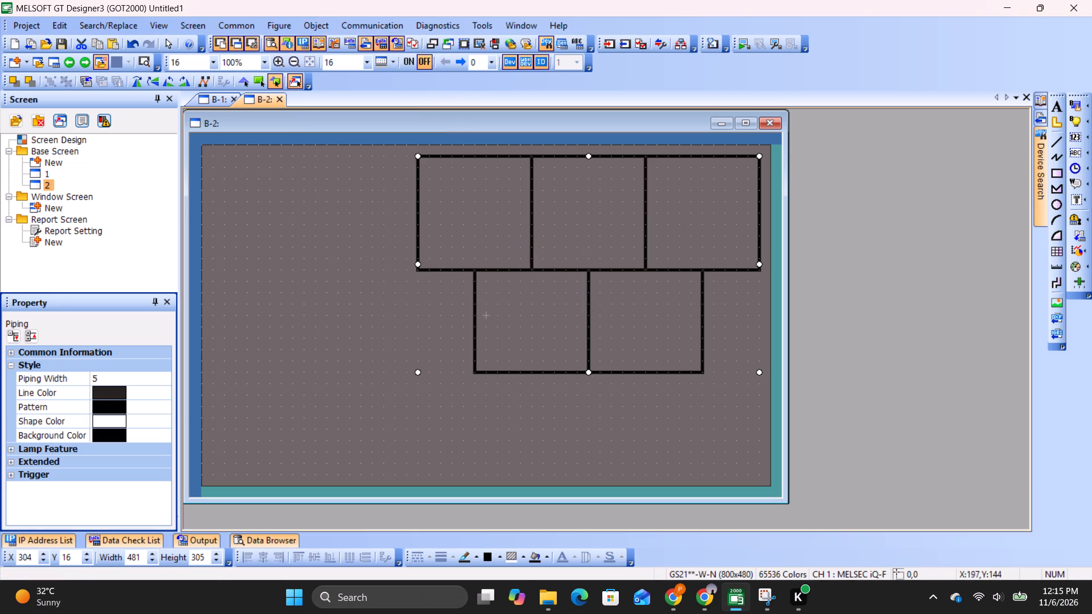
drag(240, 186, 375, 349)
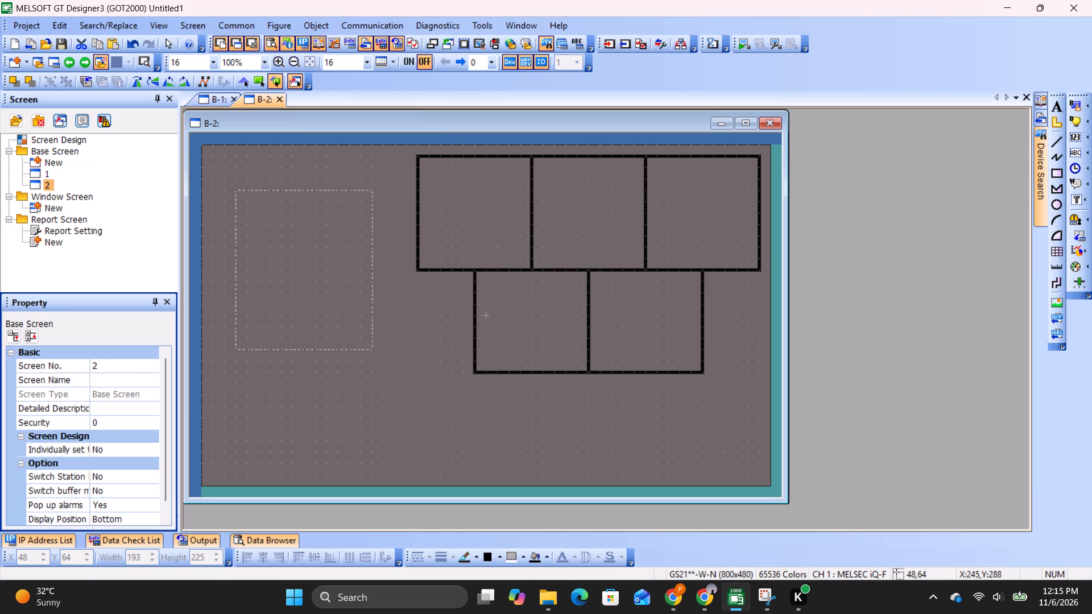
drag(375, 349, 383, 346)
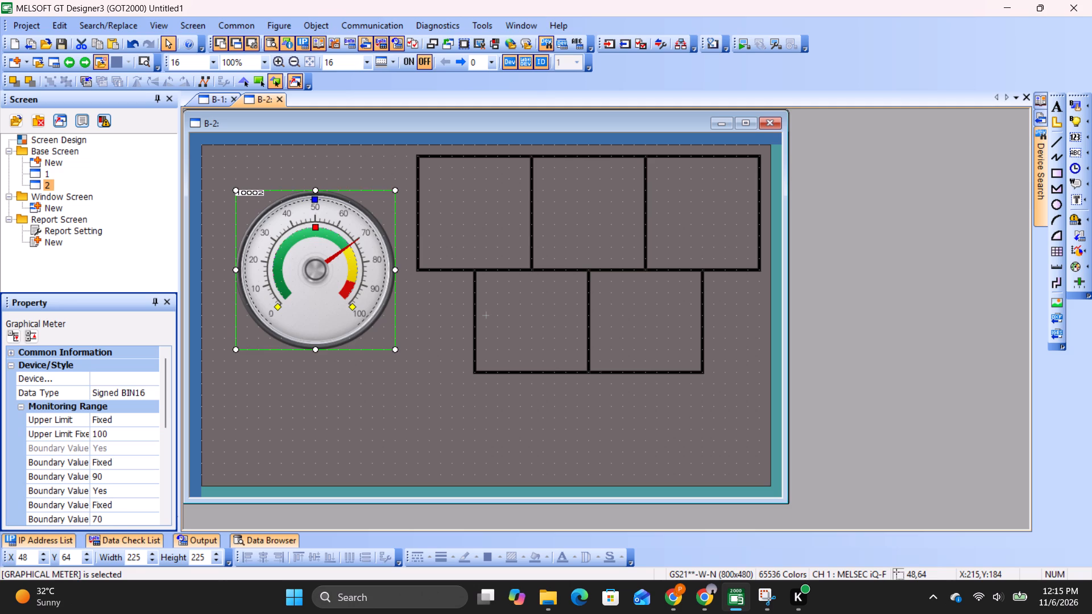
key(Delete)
Place a statistics pie graph about 225 × 225 in the empty area beside the piping grid, near X 32, Y 32.
click(309, 27)
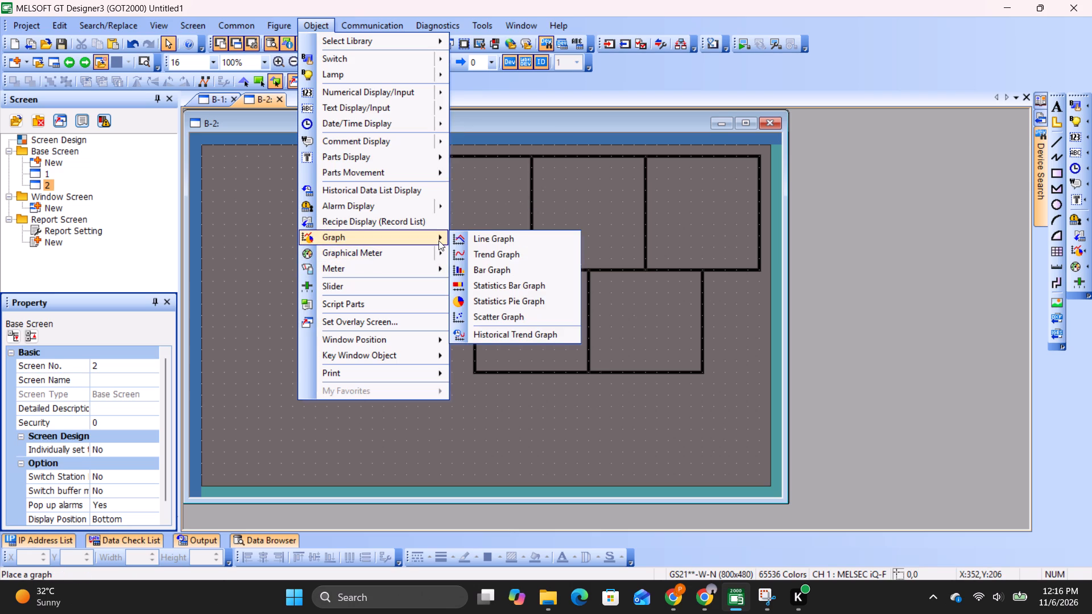
click(504, 300)
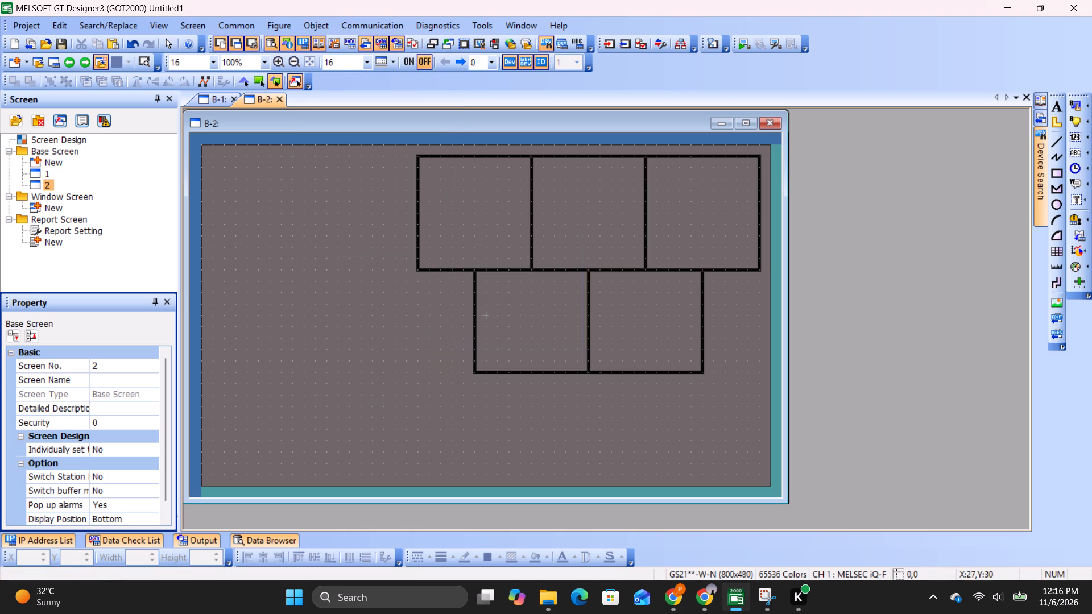
drag(221, 166, 382, 323)
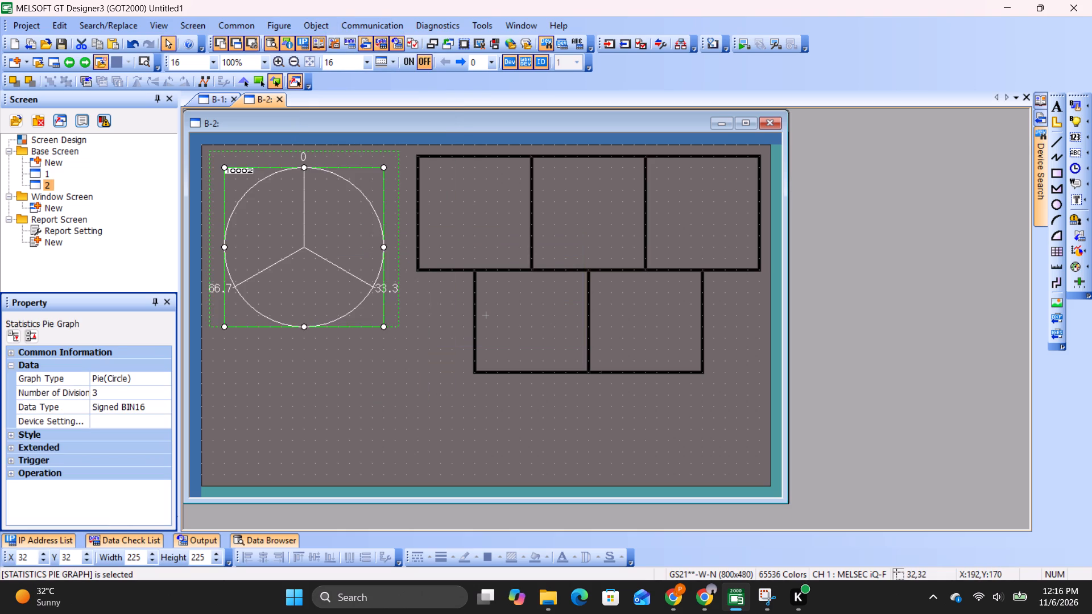
Open the pie graph's settings and set its number of divisions to 5.
double_click(286, 256)
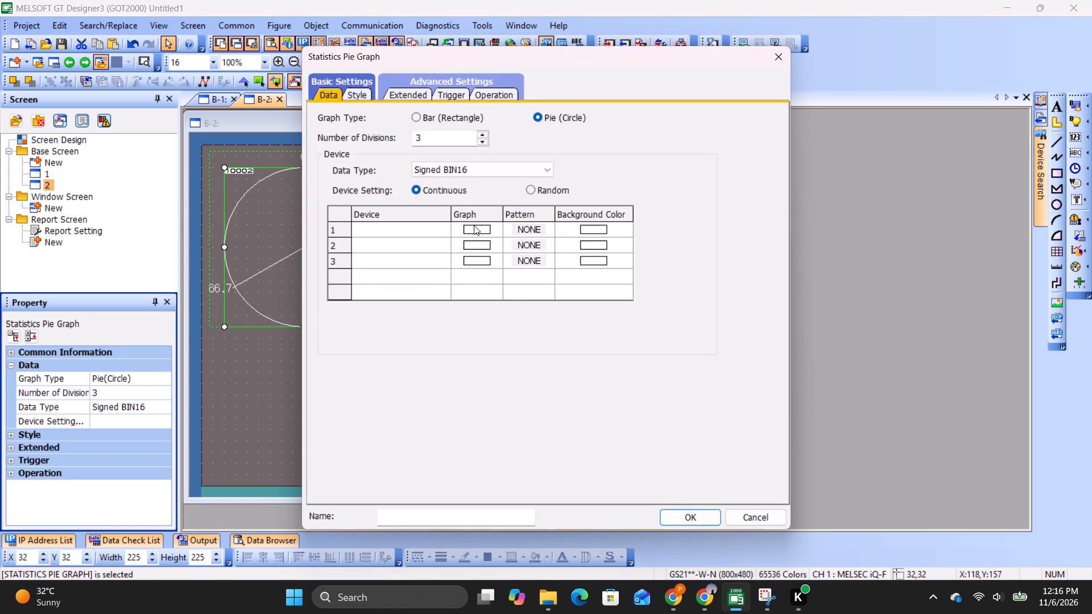
click(474, 225)
click(473, 229)
key(f)
click(499, 226)
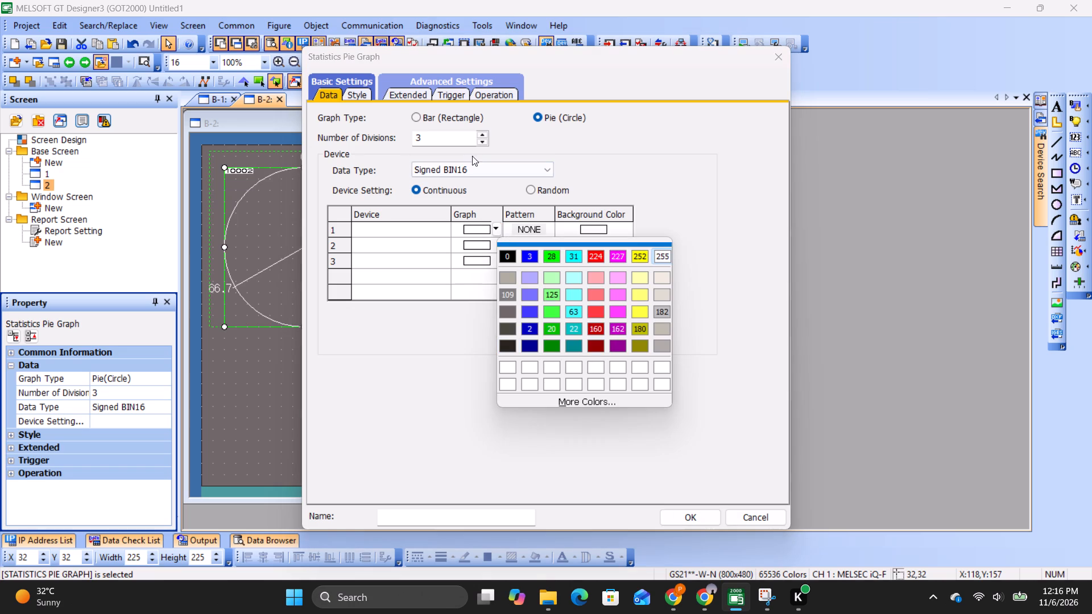
click(482, 134)
click(482, 134)
click(482, 134)
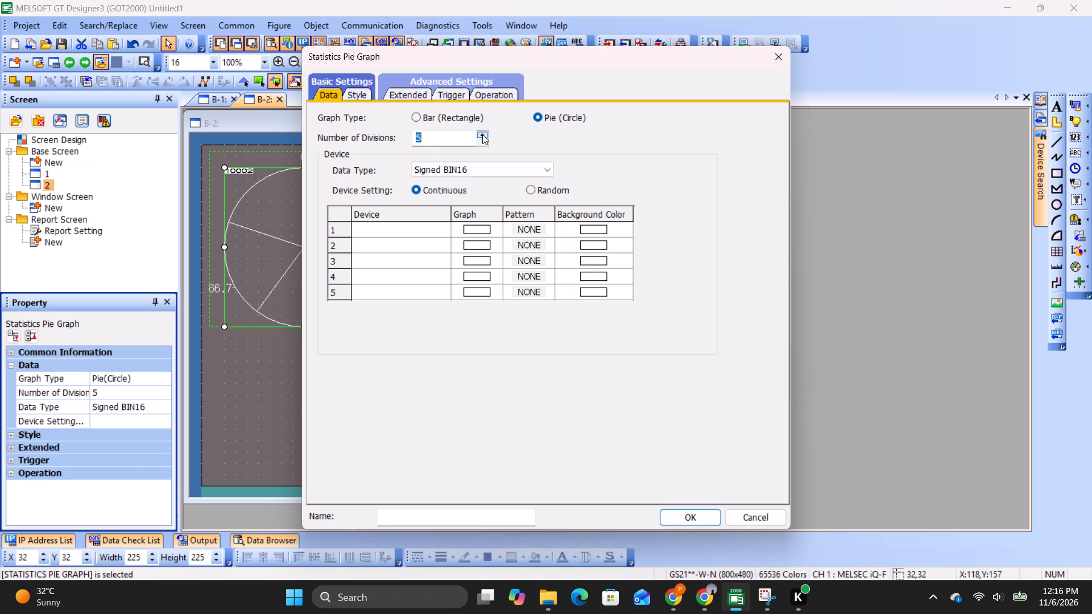
click(593, 227)
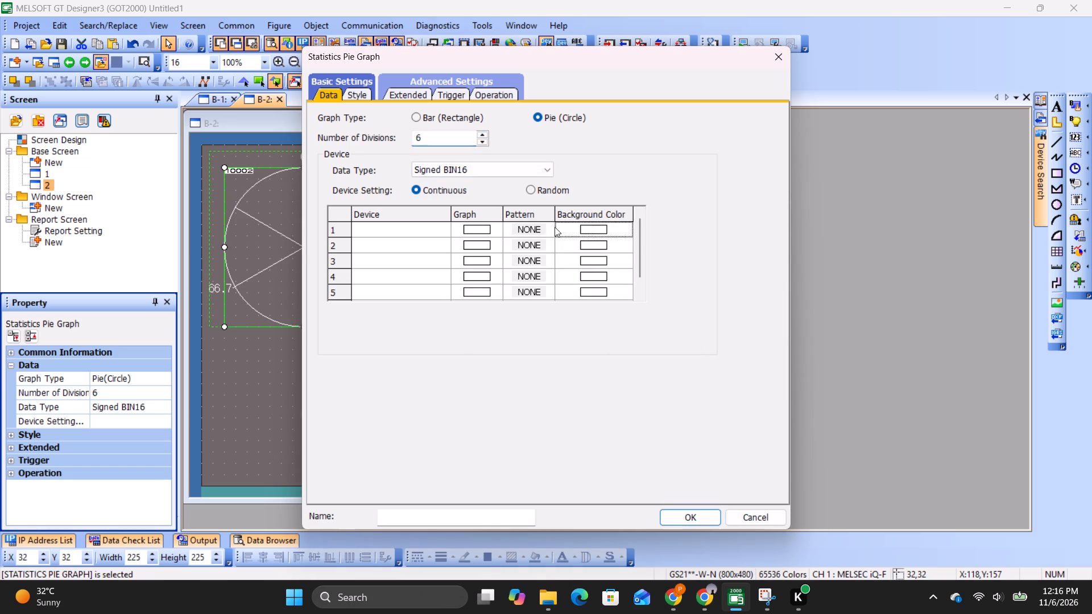
click(481, 223)
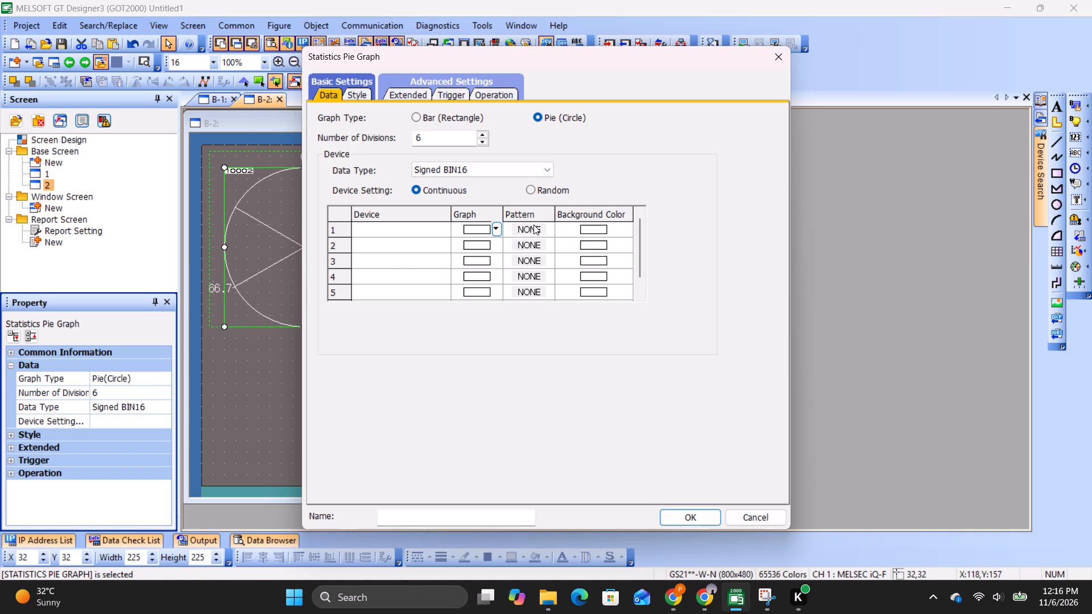
click(484, 141)
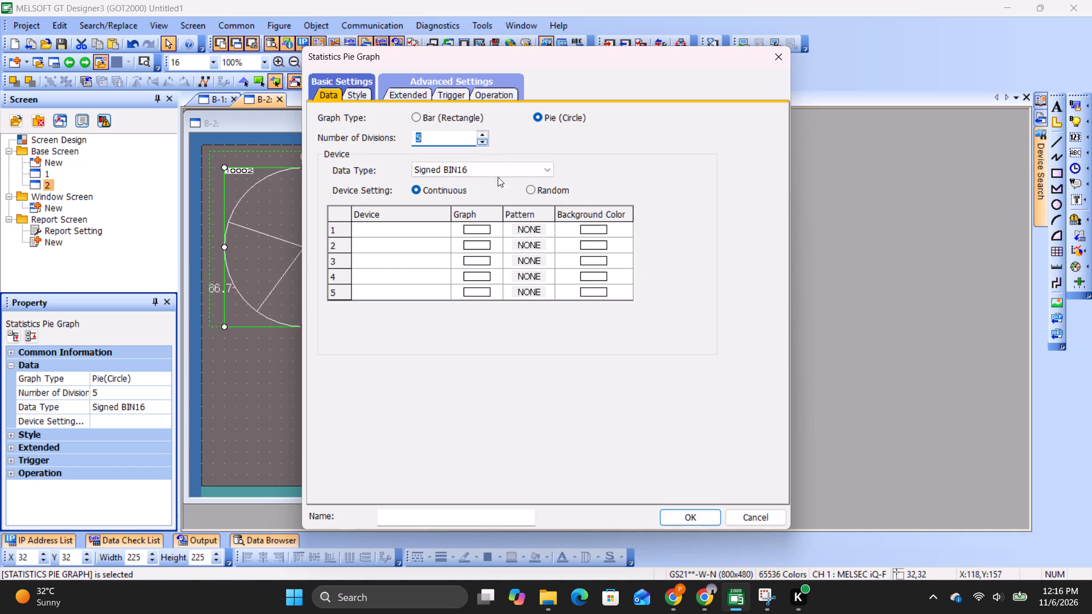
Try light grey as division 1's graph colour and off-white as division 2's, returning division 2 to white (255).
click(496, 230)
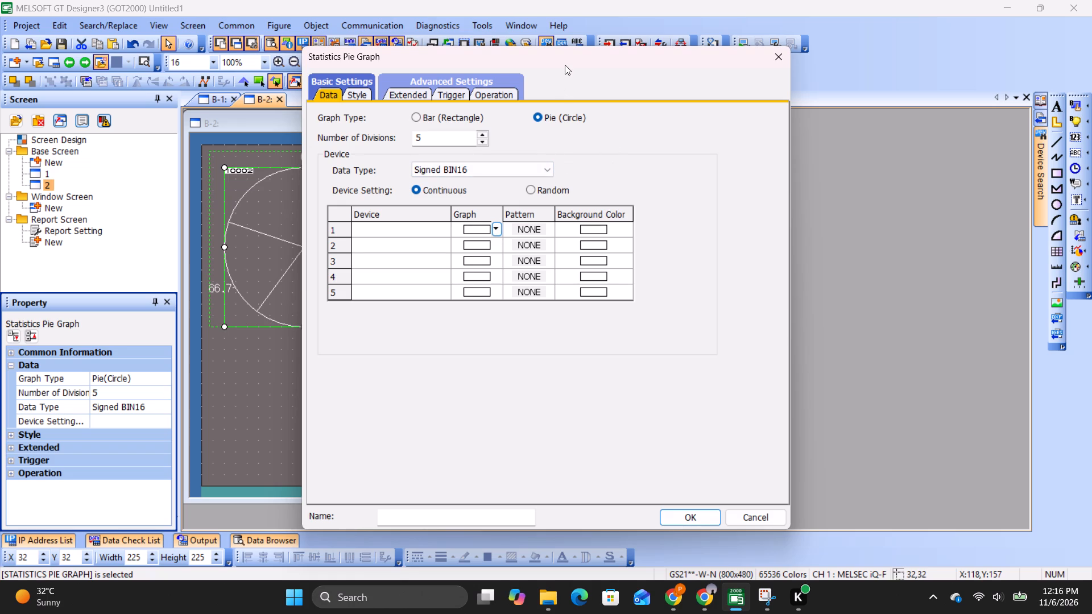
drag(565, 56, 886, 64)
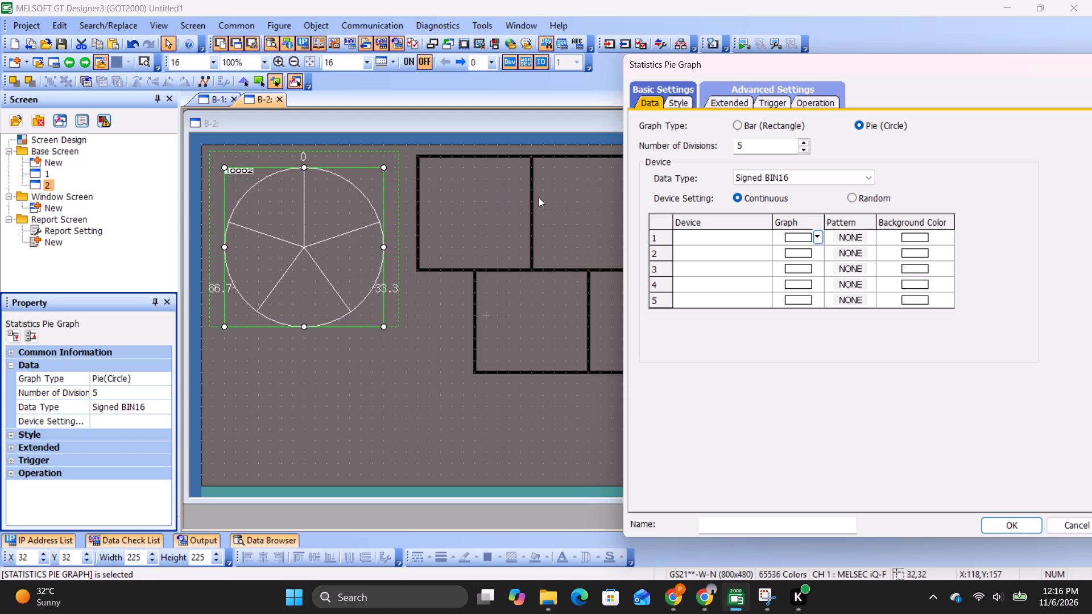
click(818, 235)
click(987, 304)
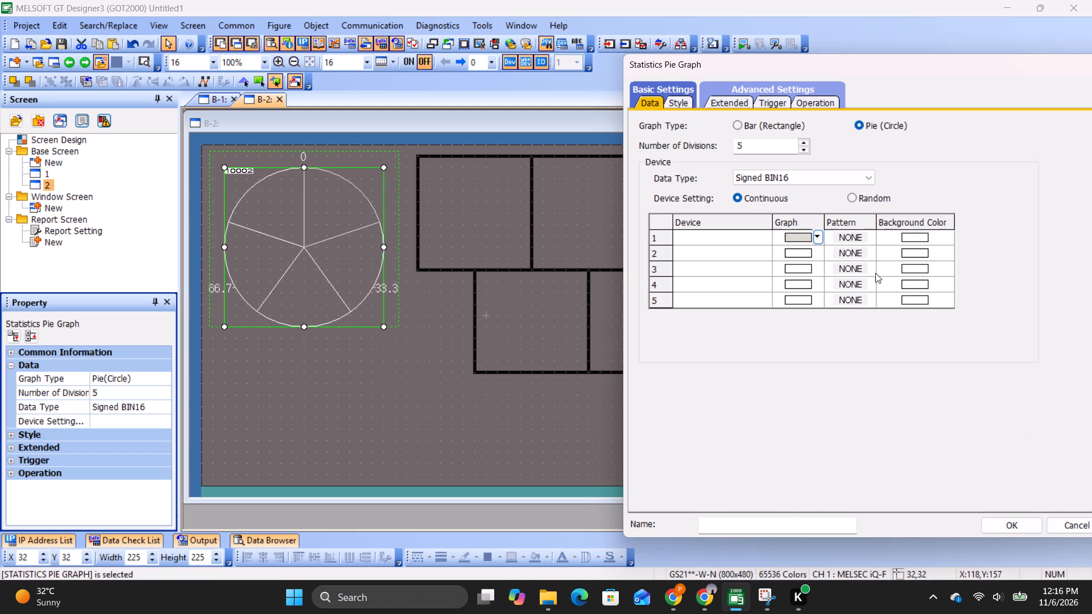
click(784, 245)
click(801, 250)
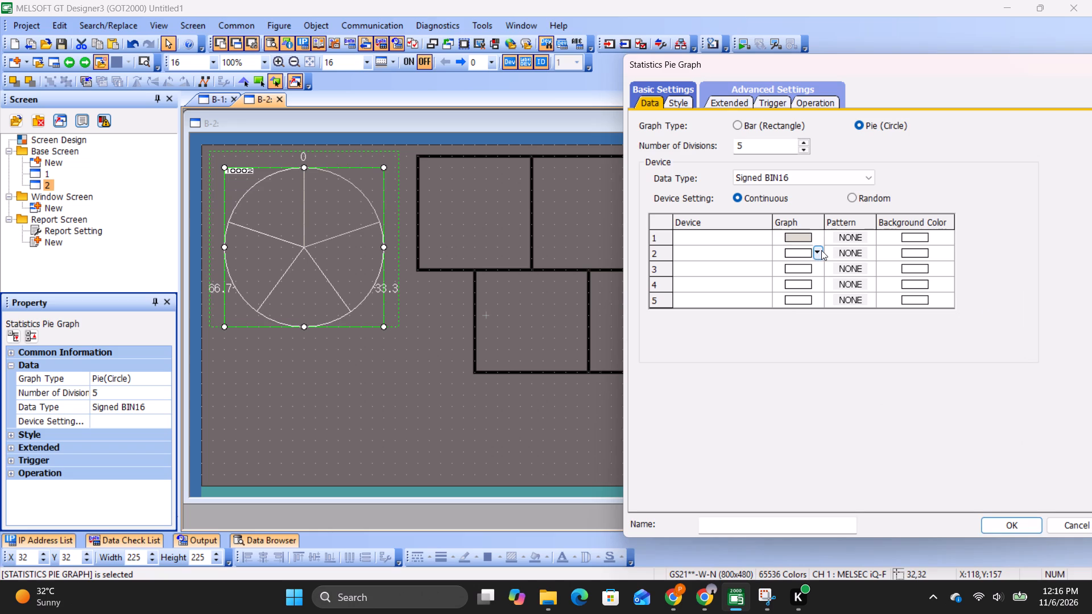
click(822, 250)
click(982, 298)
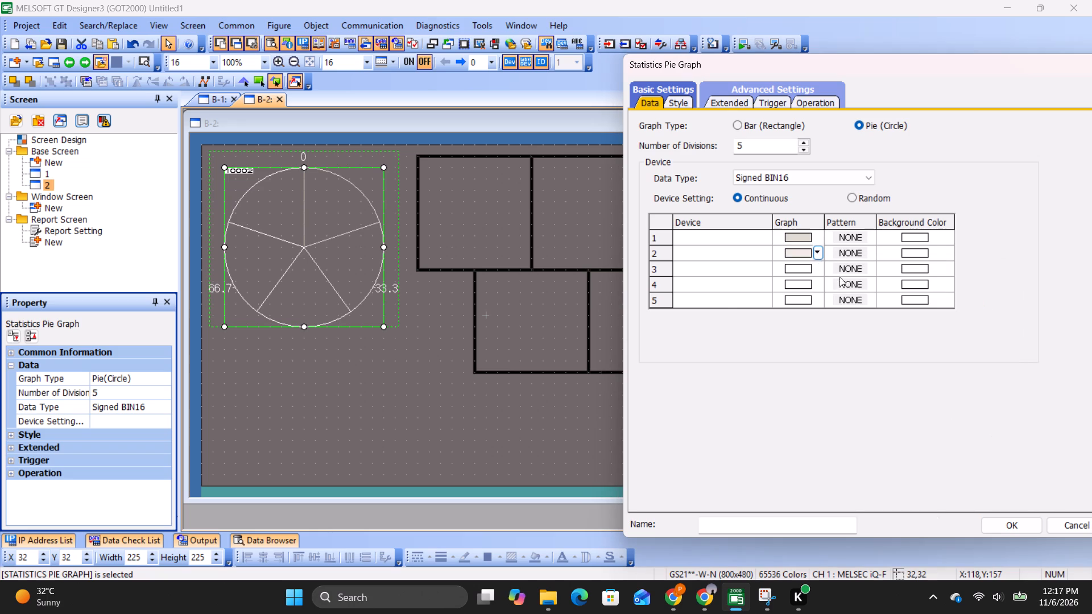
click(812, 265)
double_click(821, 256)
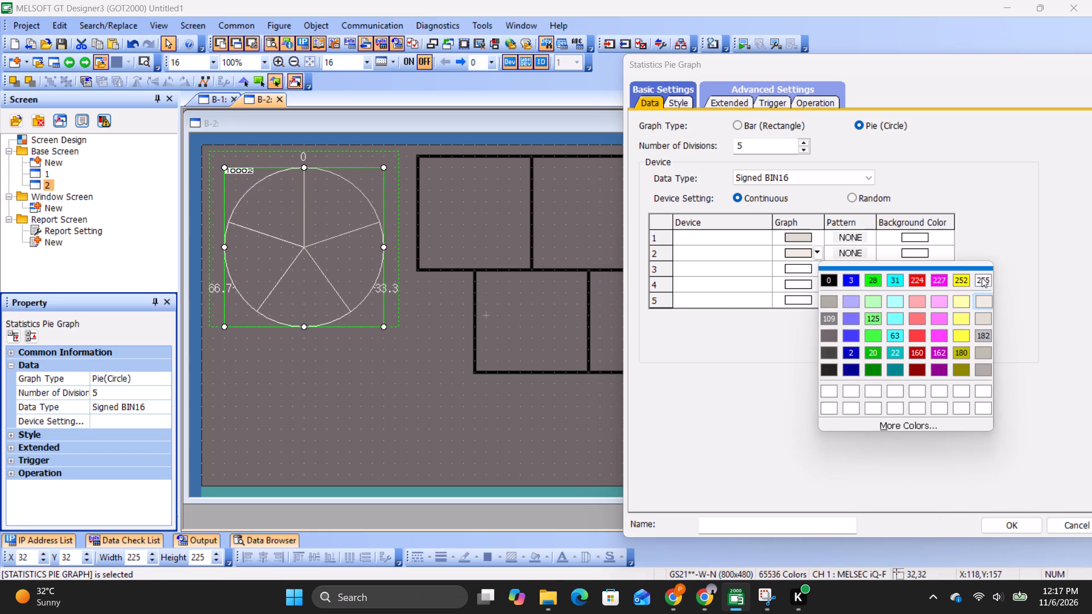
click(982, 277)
Set the graph colour of division 3 to light yellow and of division 4 to bright yellow.
click(815, 263)
click(819, 266)
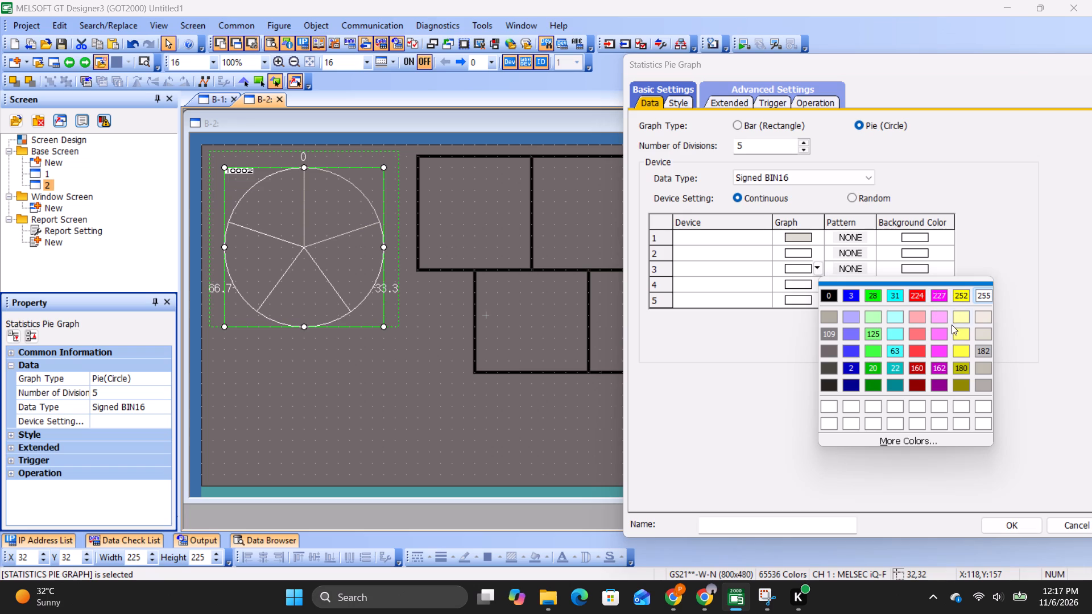
click(959, 334)
double_click(818, 284)
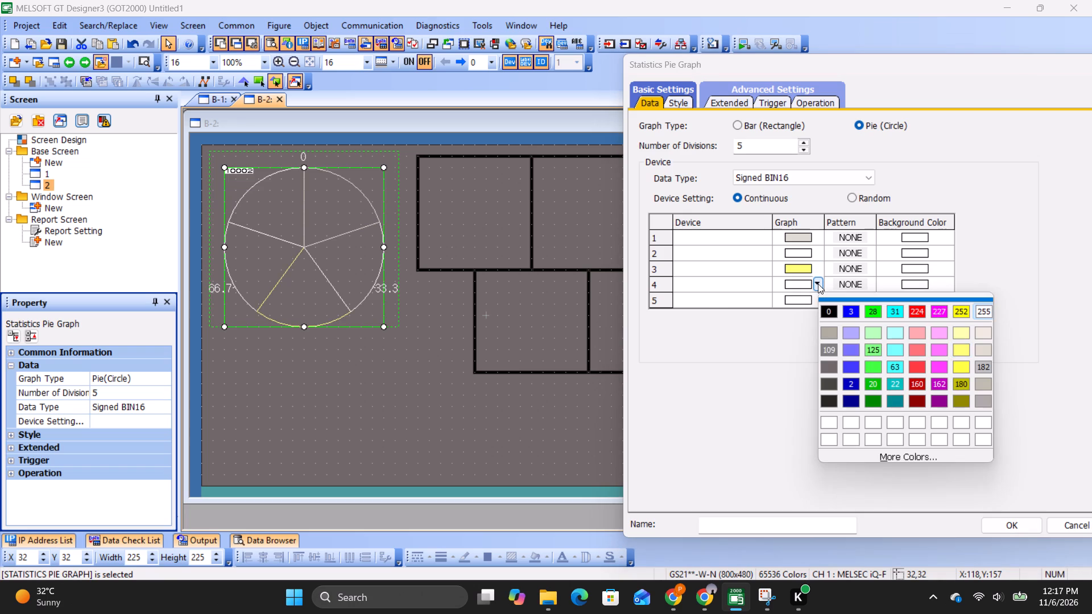
click(961, 385)
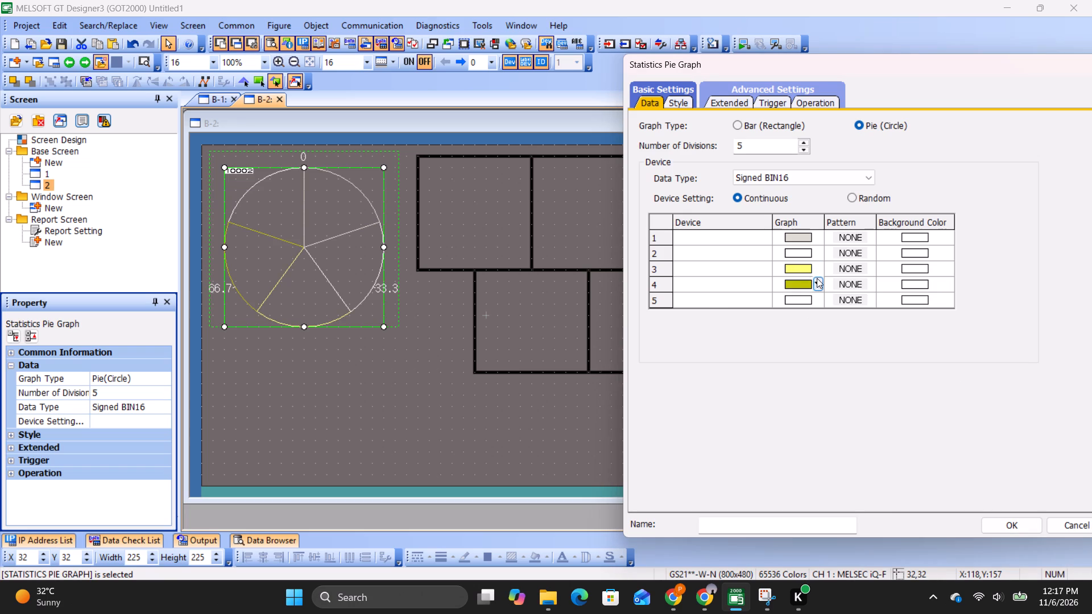
click(820, 279)
click(969, 364)
Change division 3's graph colour to light cyan and set division 5's to off-white.
click(804, 271)
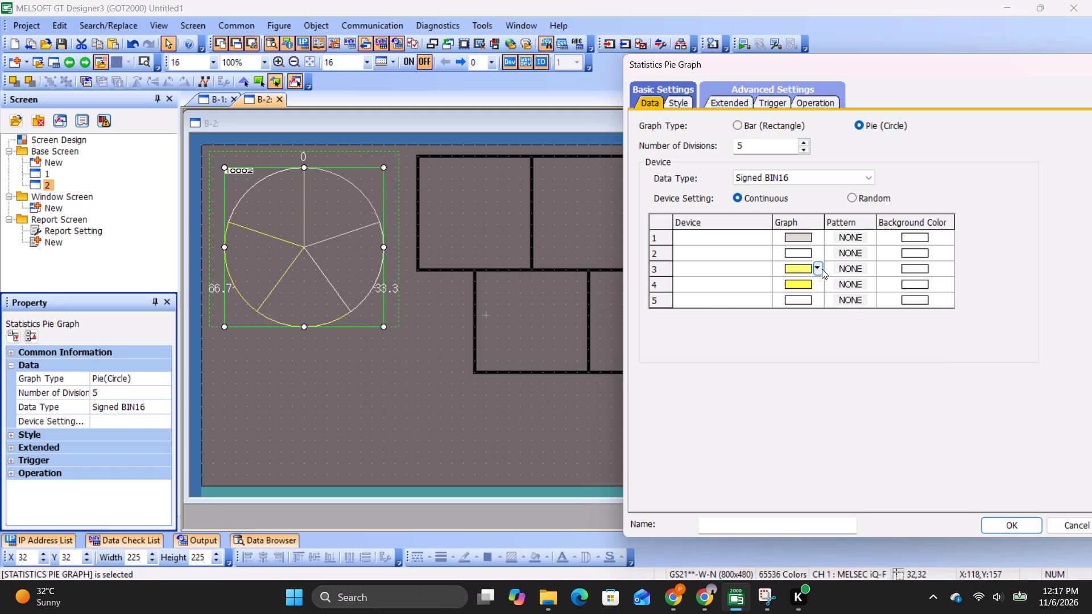
click(823, 269)
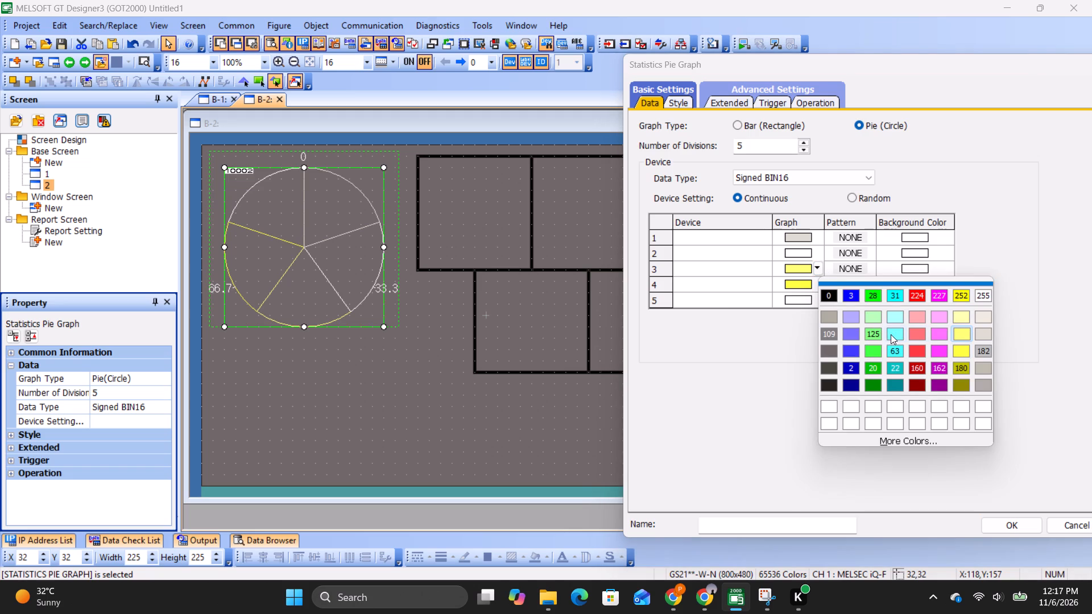
click(891, 334)
double_click(818, 303)
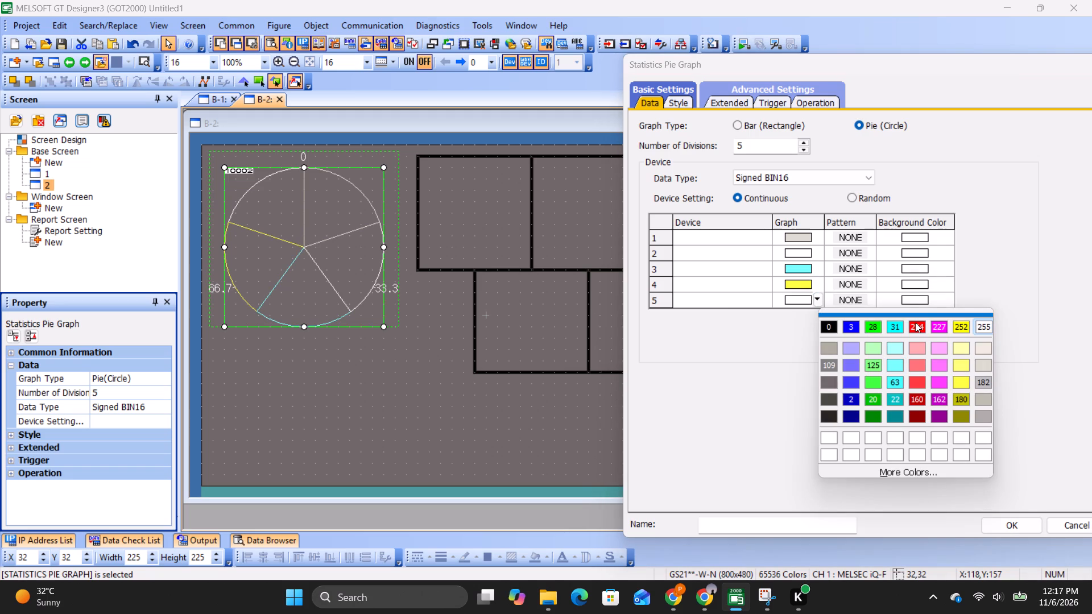
click(981, 349)
Set division 1's graph colour to light pink.
click(817, 284)
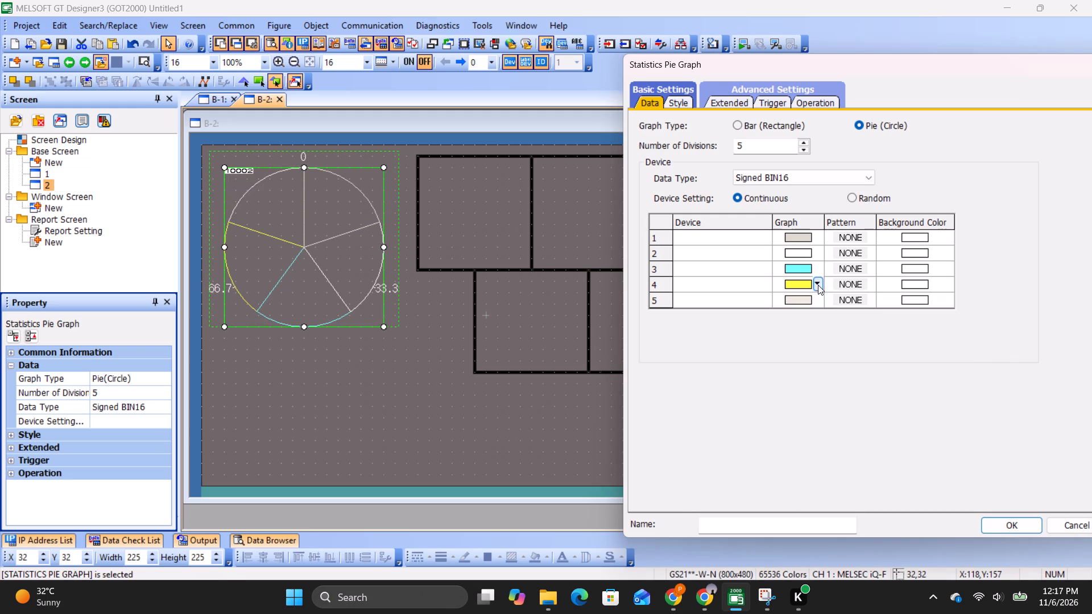
click(824, 266)
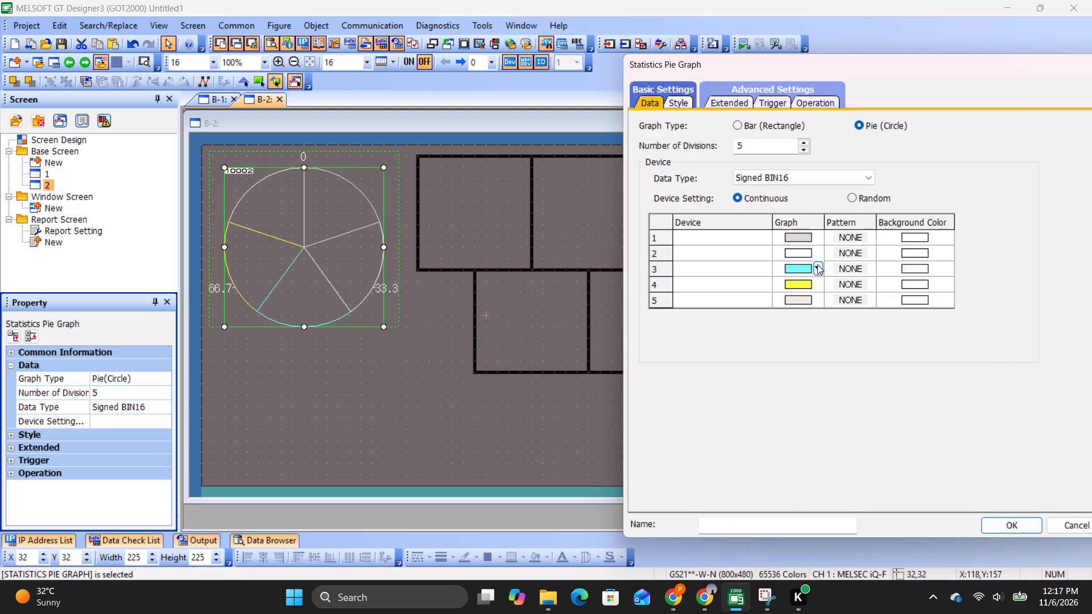
click(817, 264)
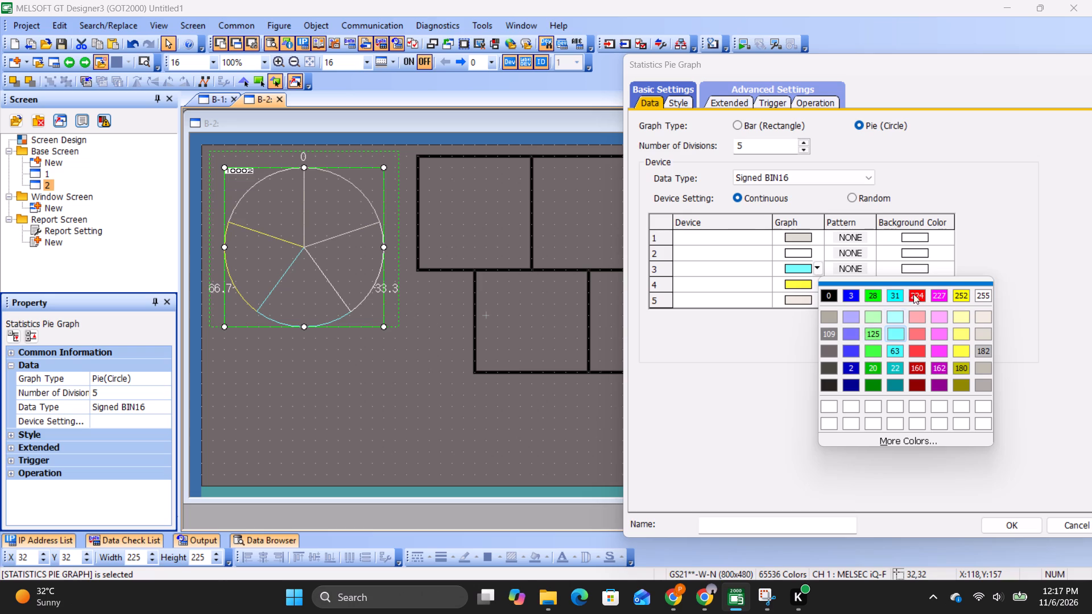
click(981, 240)
click(814, 237)
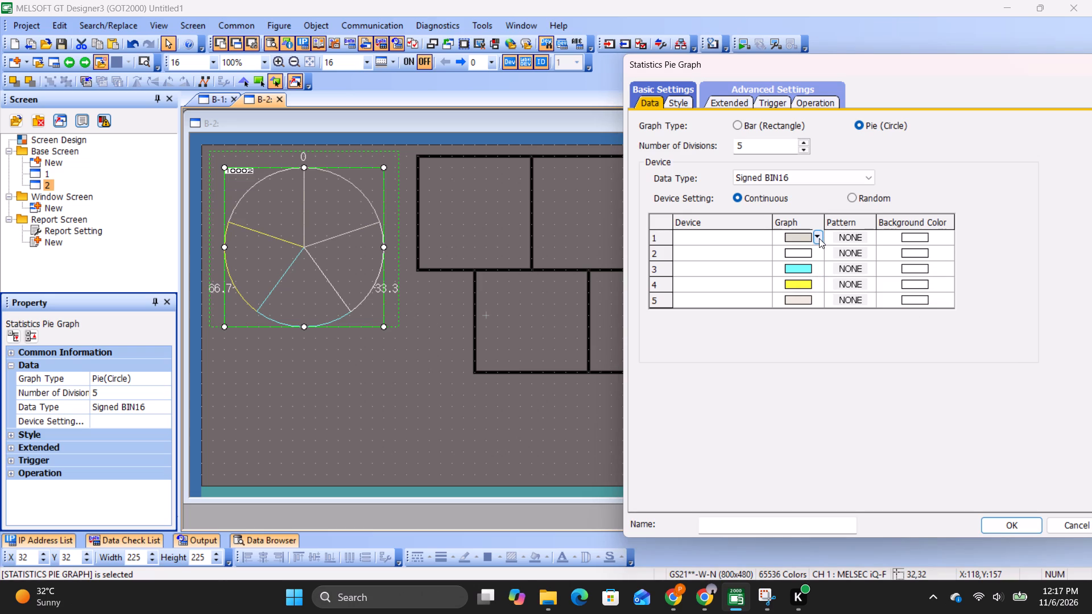
click(819, 238)
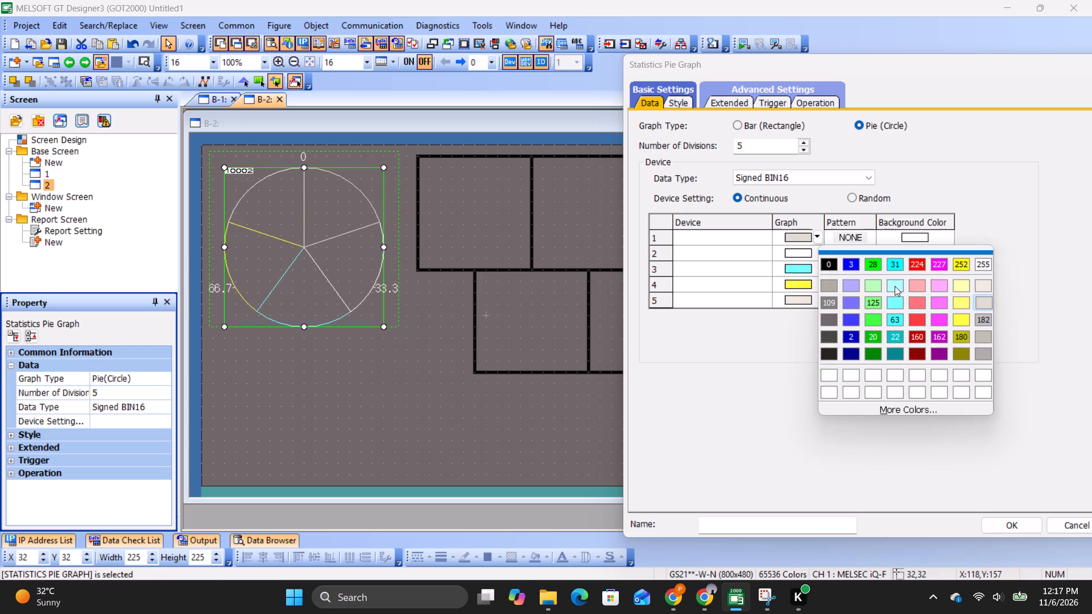
click(917, 287)
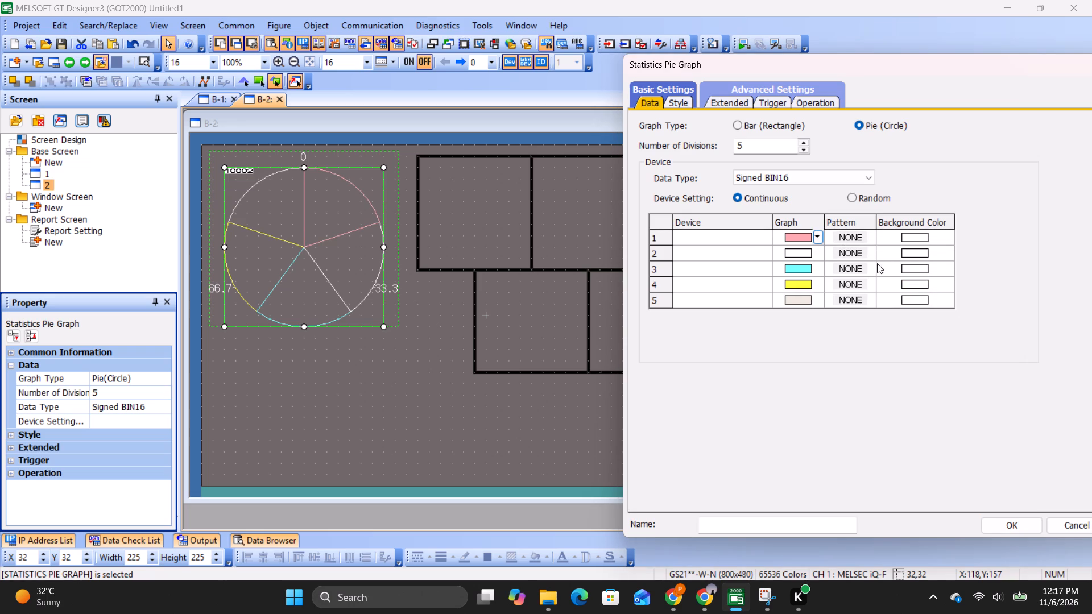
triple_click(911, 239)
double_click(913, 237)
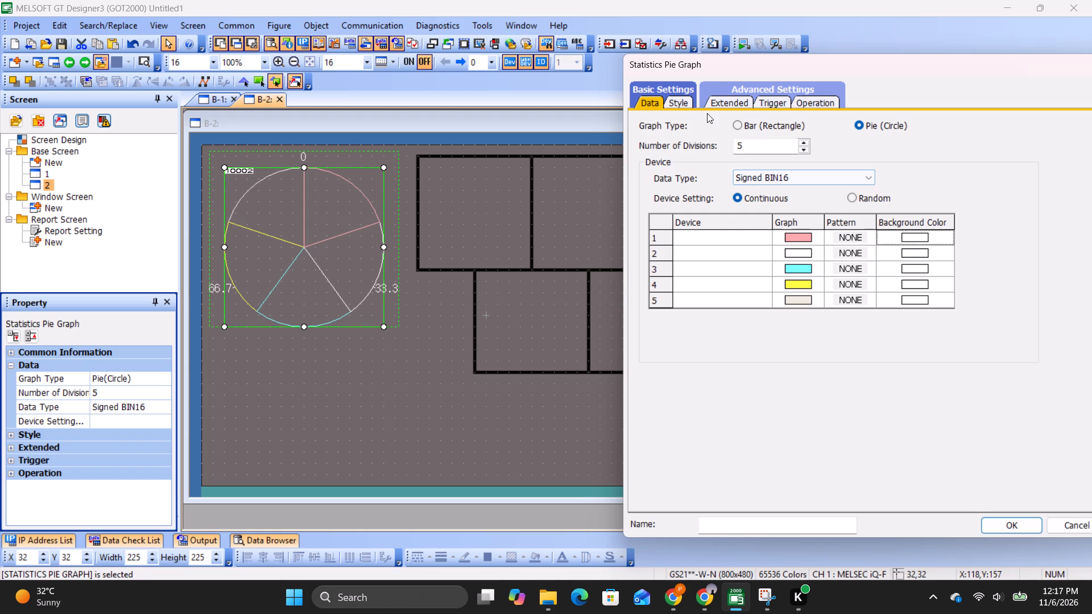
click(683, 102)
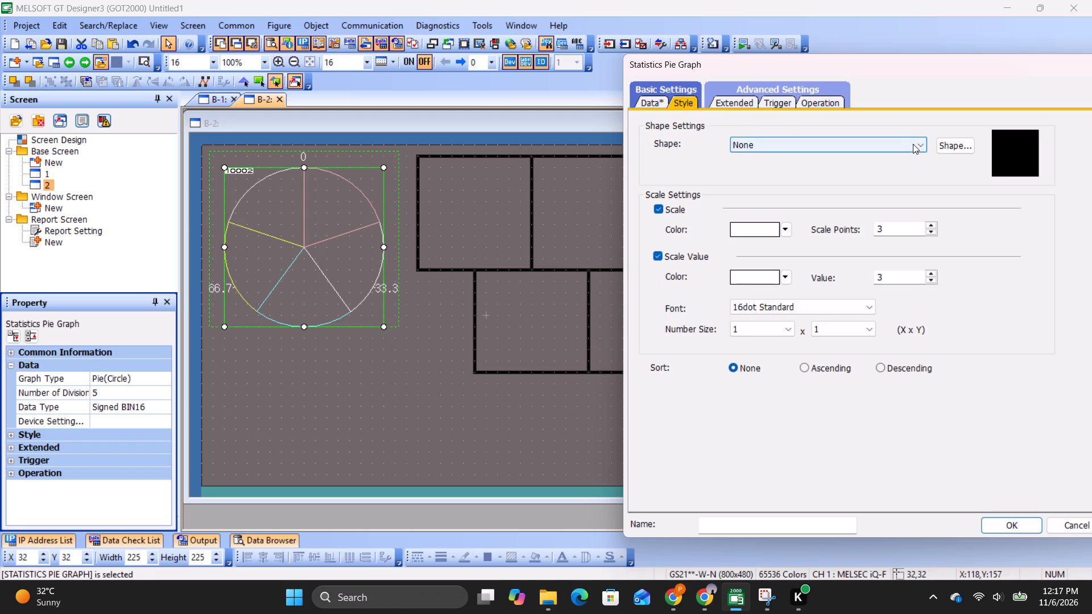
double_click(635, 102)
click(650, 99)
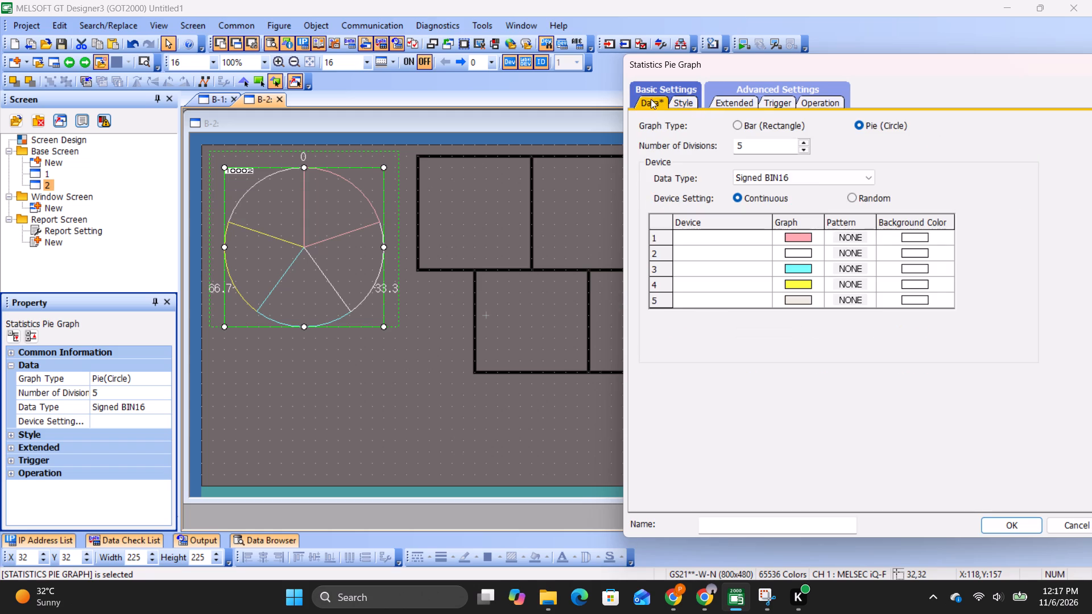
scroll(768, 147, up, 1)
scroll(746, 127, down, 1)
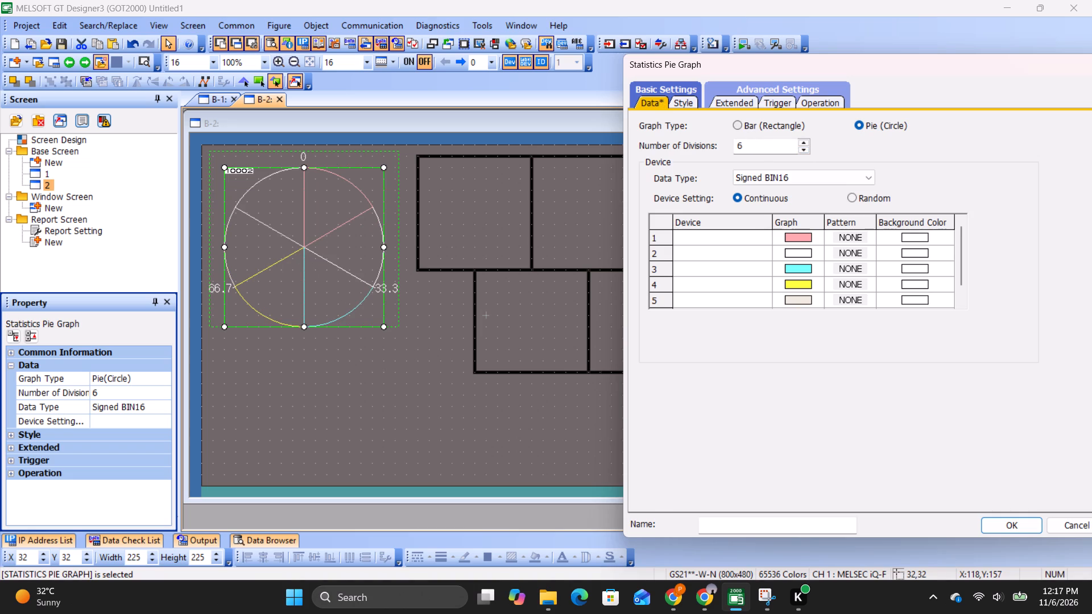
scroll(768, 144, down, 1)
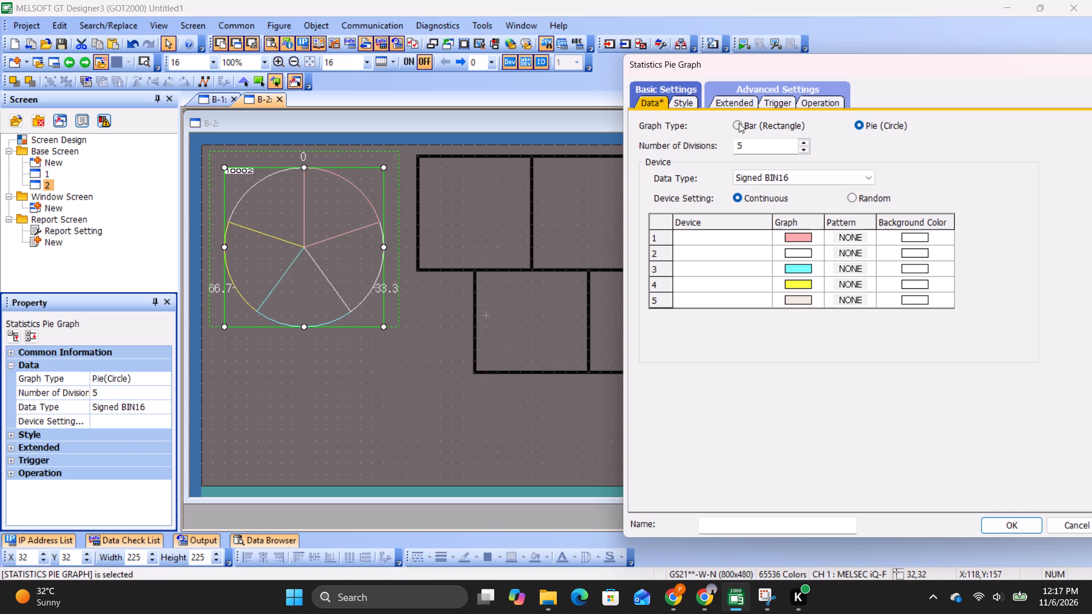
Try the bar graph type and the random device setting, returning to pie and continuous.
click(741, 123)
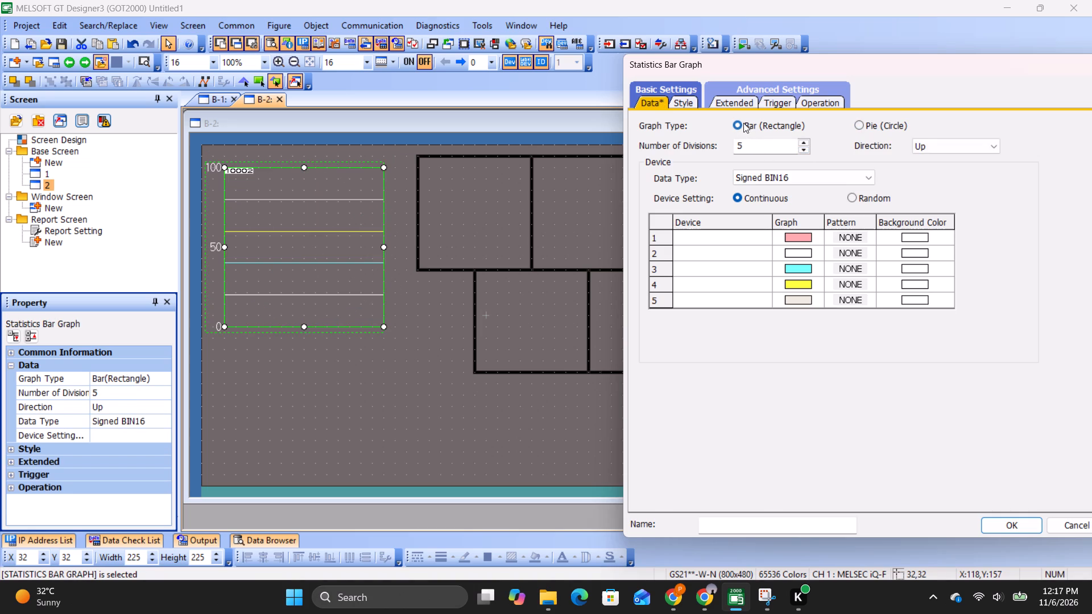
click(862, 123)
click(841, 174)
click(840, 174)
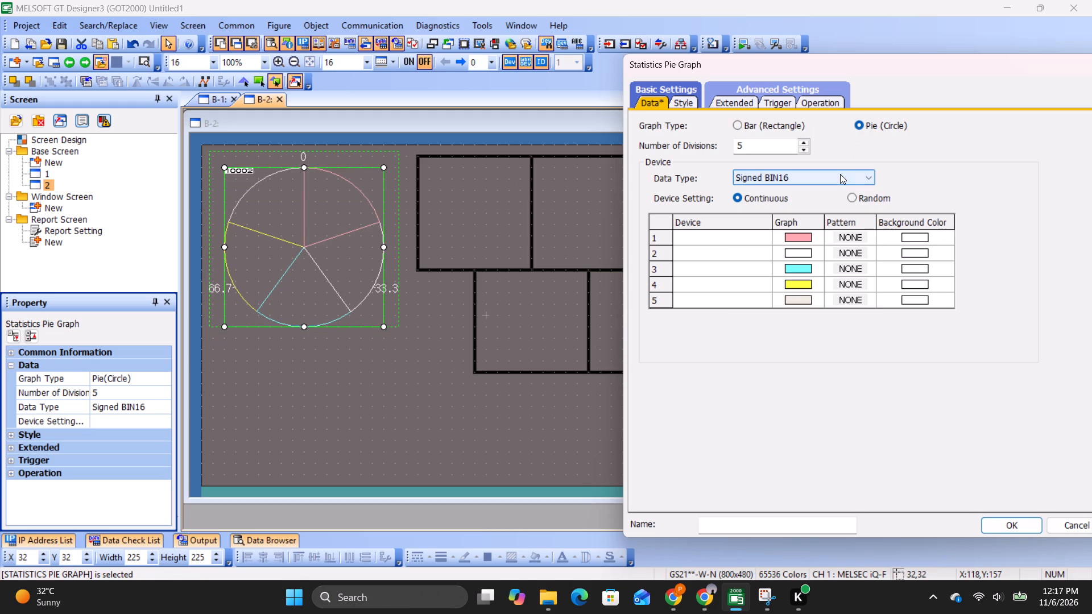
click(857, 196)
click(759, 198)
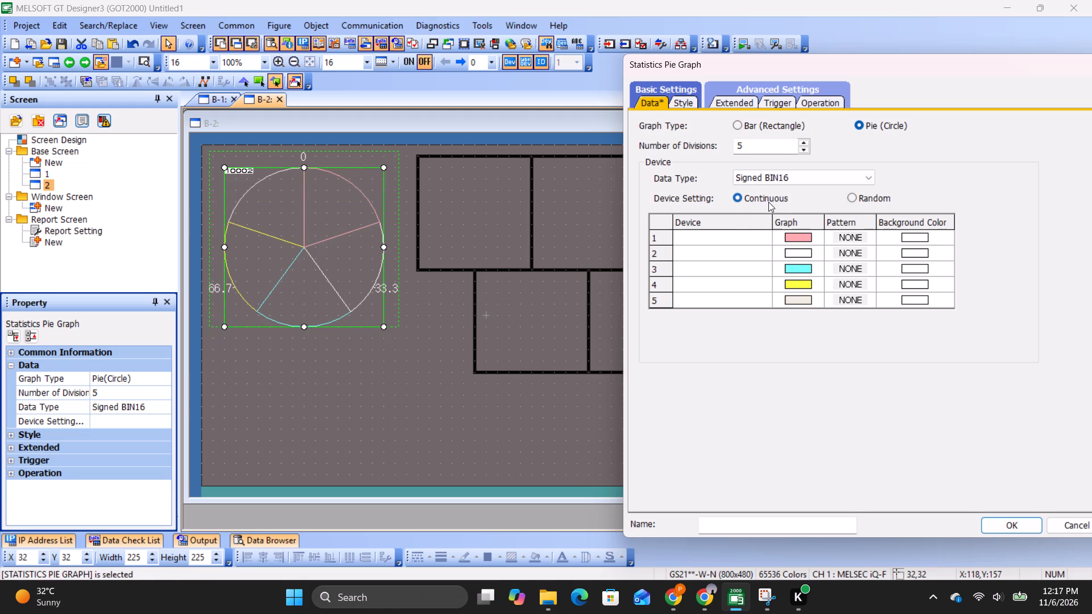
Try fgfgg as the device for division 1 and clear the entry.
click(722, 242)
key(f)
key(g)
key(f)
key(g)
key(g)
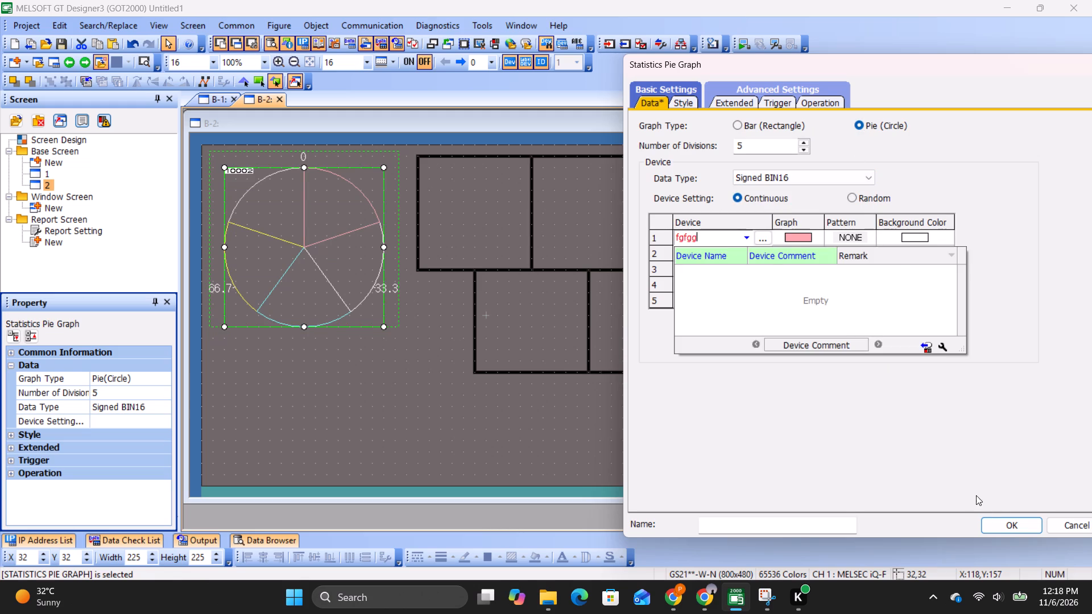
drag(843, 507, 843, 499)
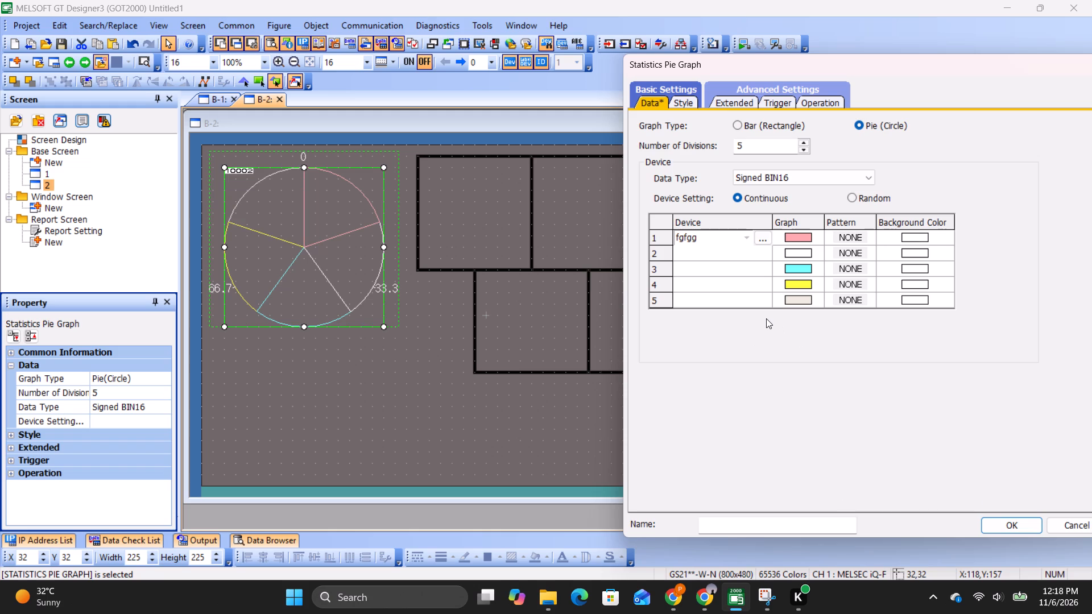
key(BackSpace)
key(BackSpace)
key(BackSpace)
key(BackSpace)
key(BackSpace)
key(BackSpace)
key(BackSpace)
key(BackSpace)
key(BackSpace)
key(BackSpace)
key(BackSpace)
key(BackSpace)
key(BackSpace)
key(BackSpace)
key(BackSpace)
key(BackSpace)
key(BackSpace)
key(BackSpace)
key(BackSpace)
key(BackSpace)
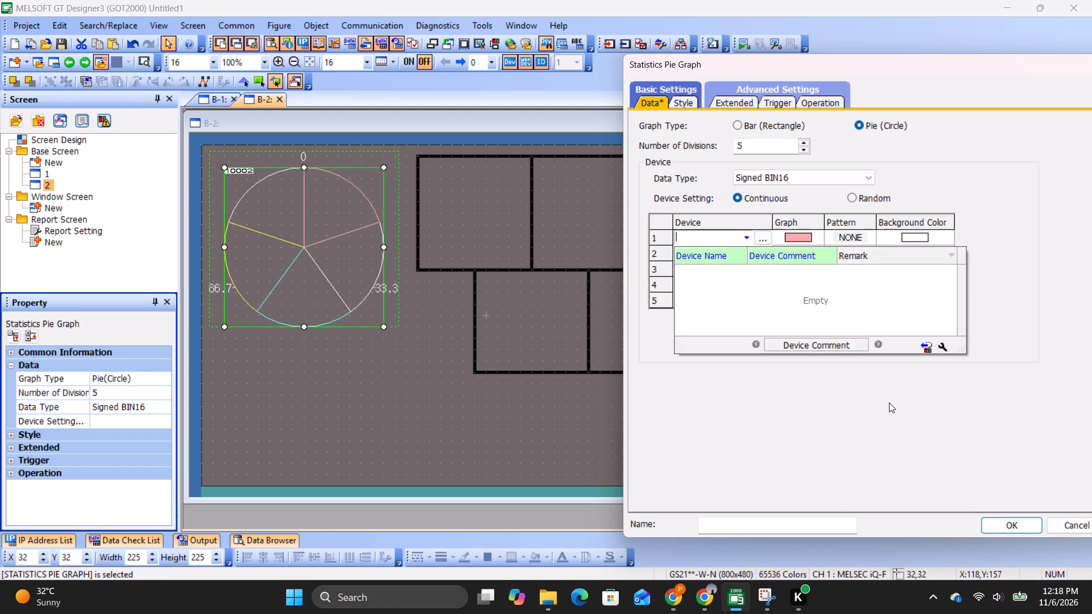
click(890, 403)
Set the fill pattern of all five pie divisions to solid pattern 37.
click(846, 242)
click(875, 238)
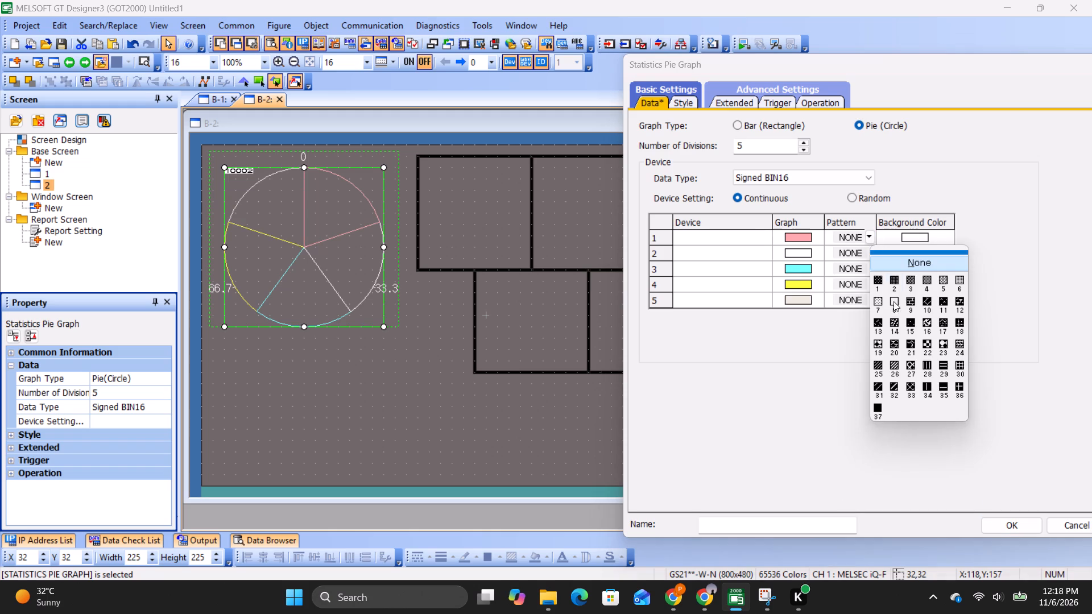
click(876, 419)
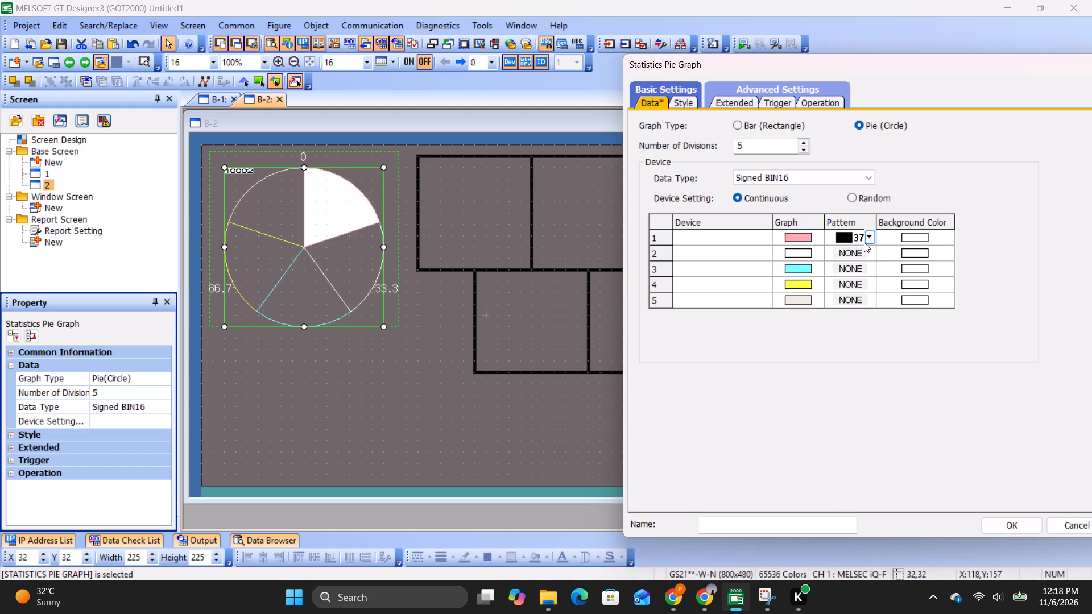
click(864, 242)
click(864, 250)
click(866, 255)
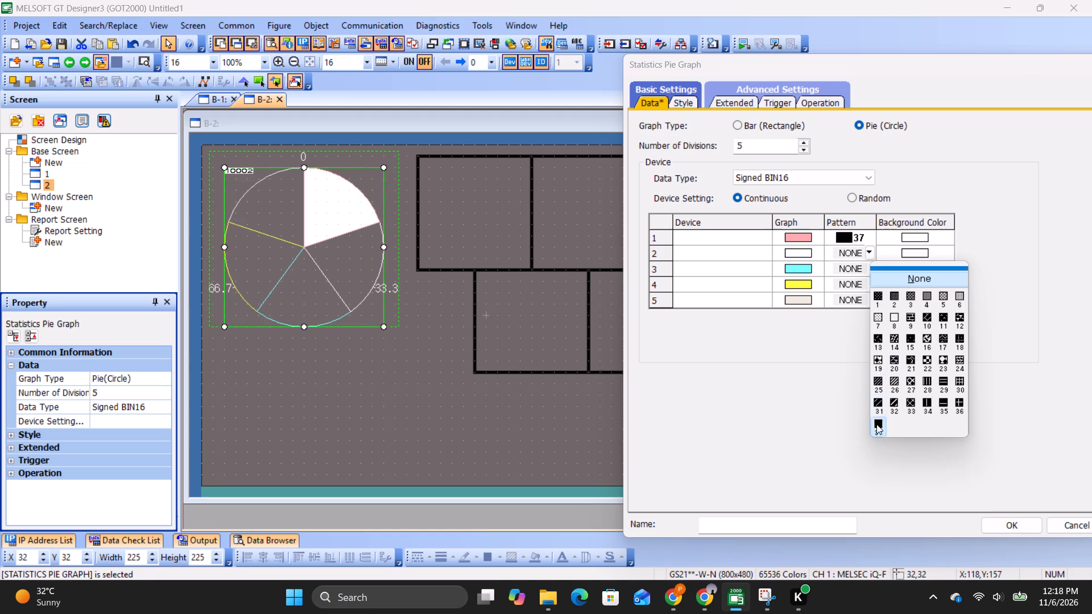
click(876, 424)
double_click(859, 267)
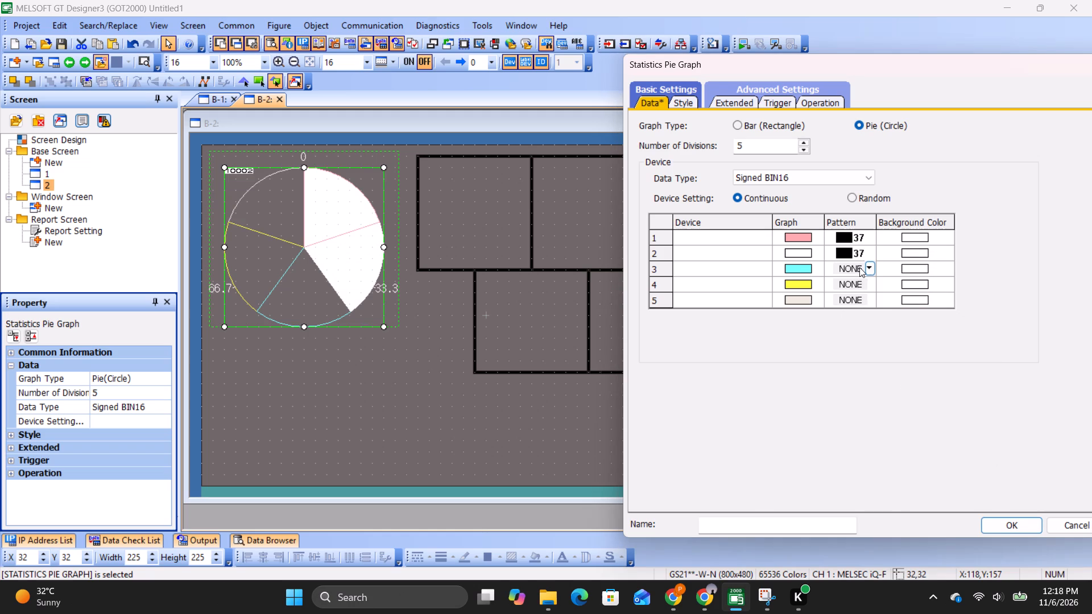
click(867, 267)
click(879, 434)
double_click(868, 287)
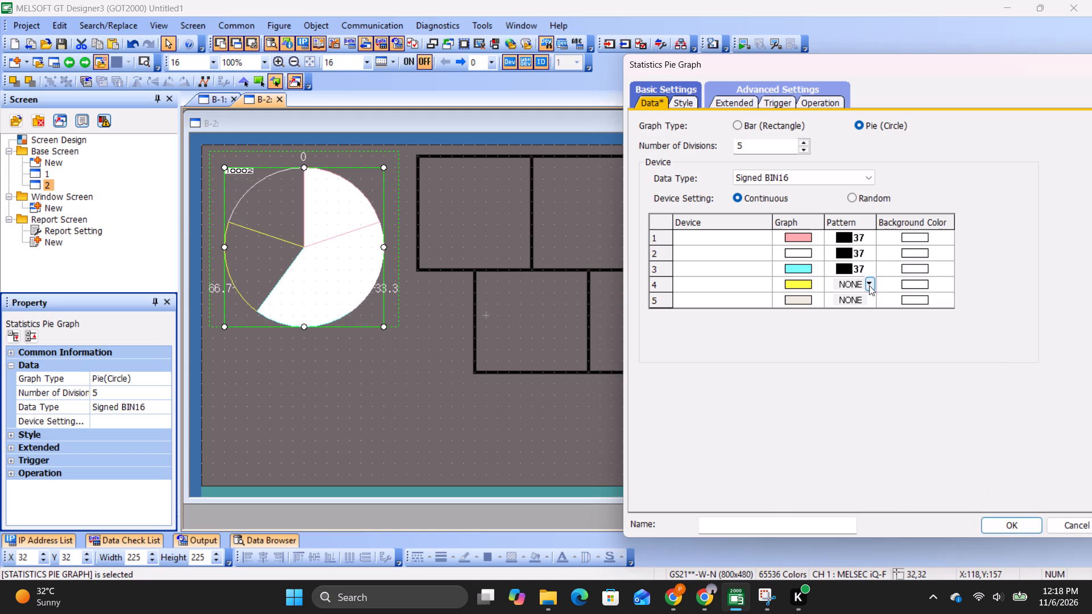
drag(877, 458, 877, 453)
double_click(867, 298)
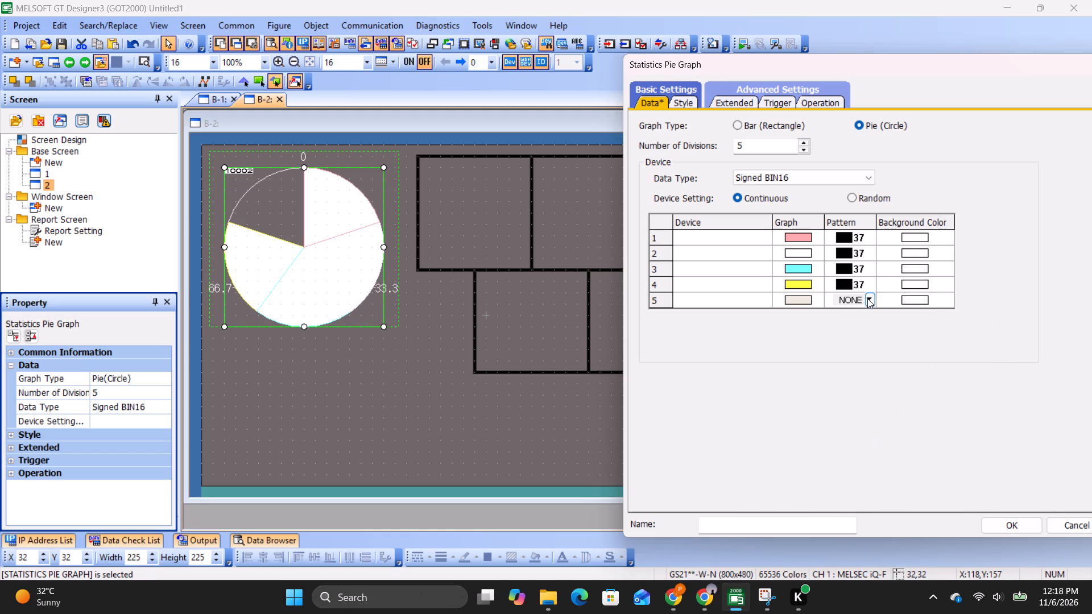
click(874, 470)
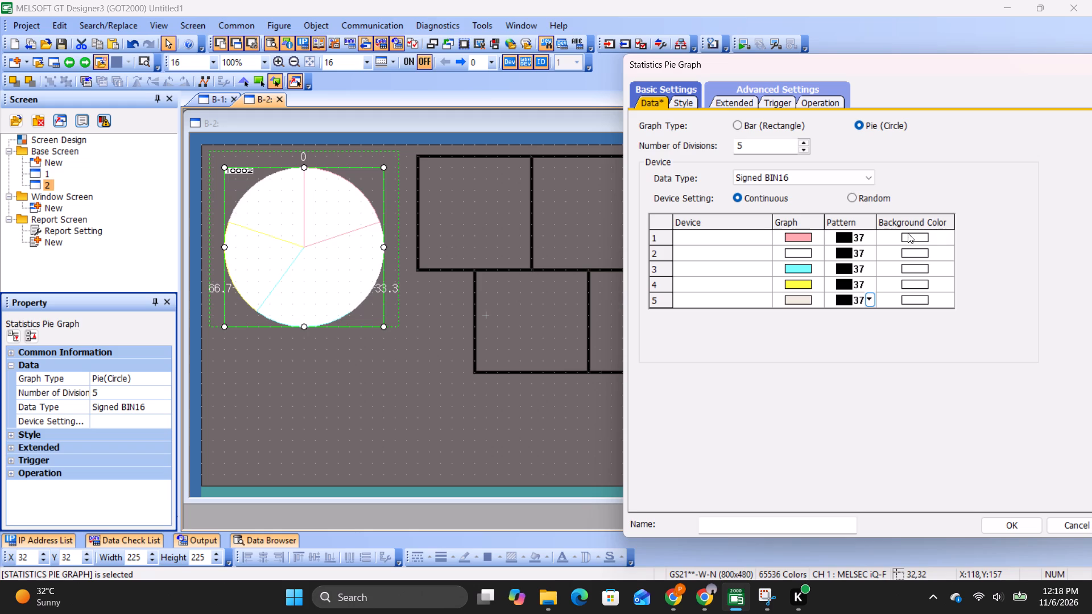
Set the background colours of divisions 1 to 5 to light pink, white (255), light cyan, light yellow and light grey respectively.
double_click(908, 233)
click(950, 233)
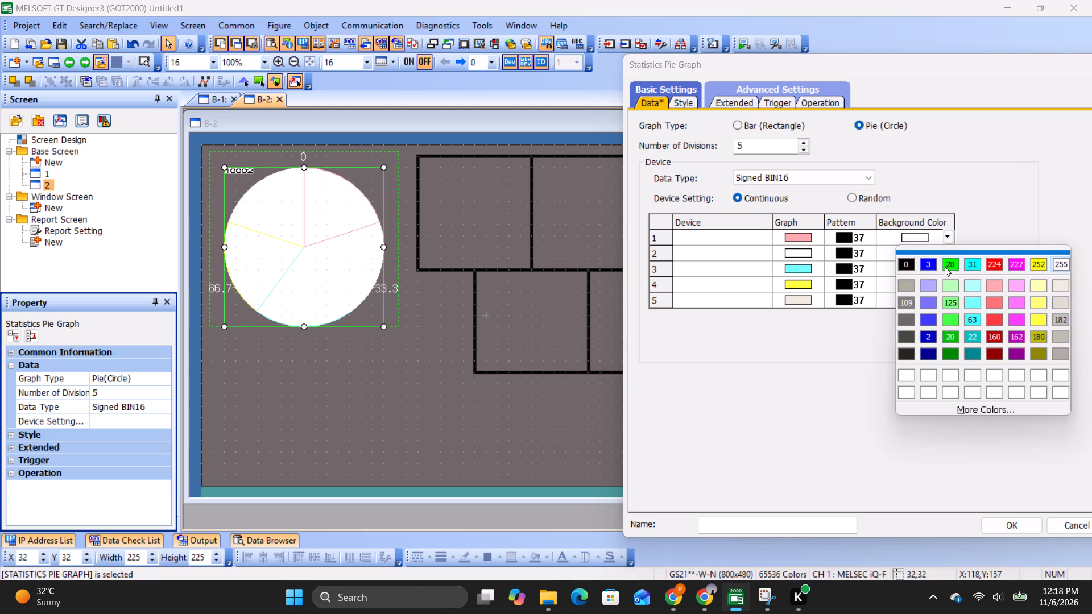
click(988, 285)
double_click(947, 252)
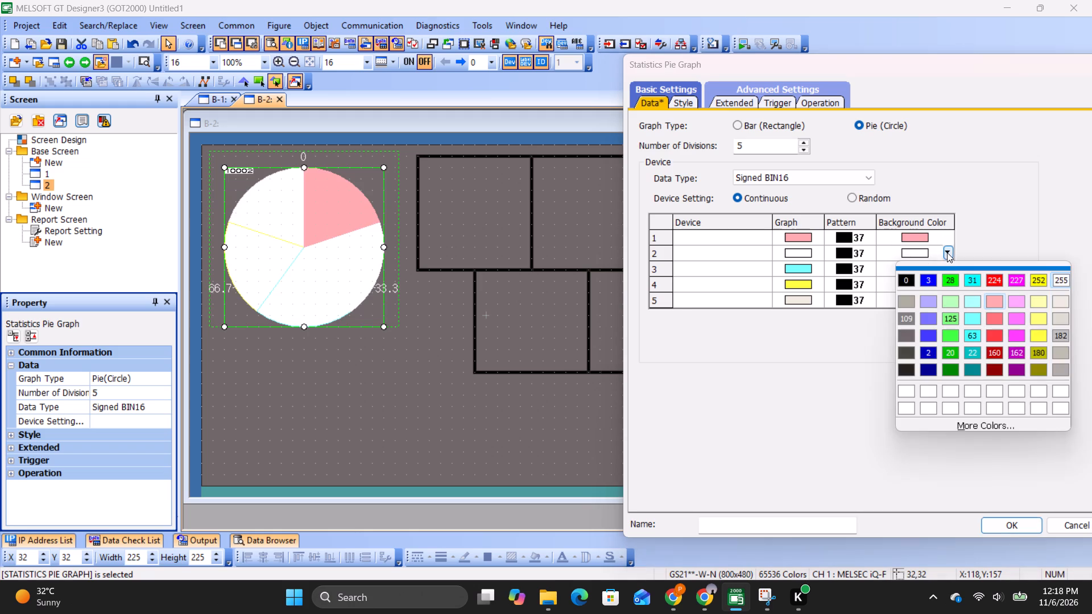
click(1062, 279)
click(950, 269)
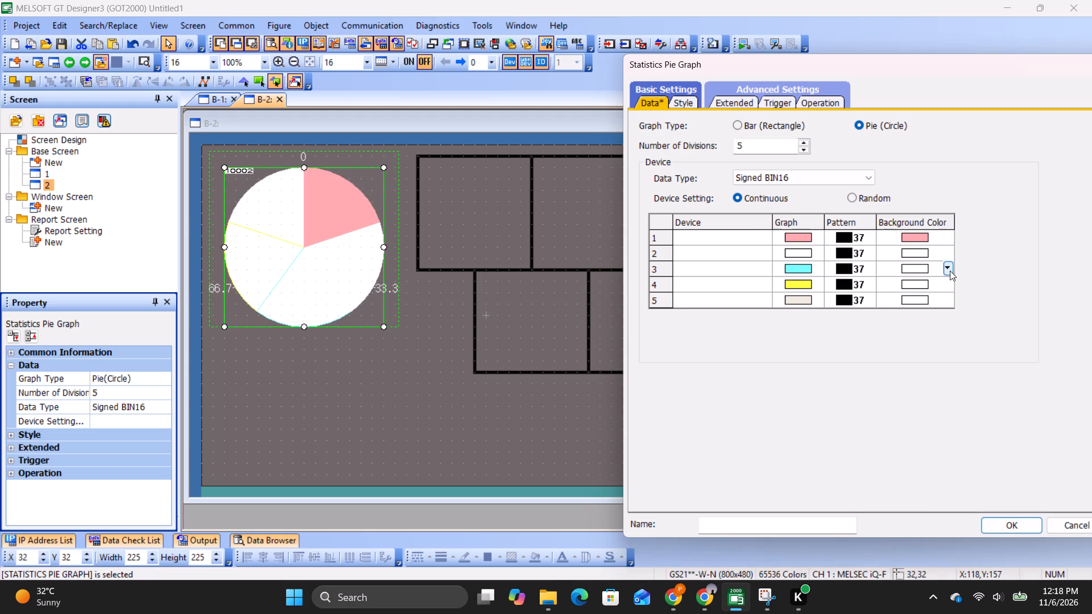
click(950, 271)
click(972, 335)
click(941, 280)
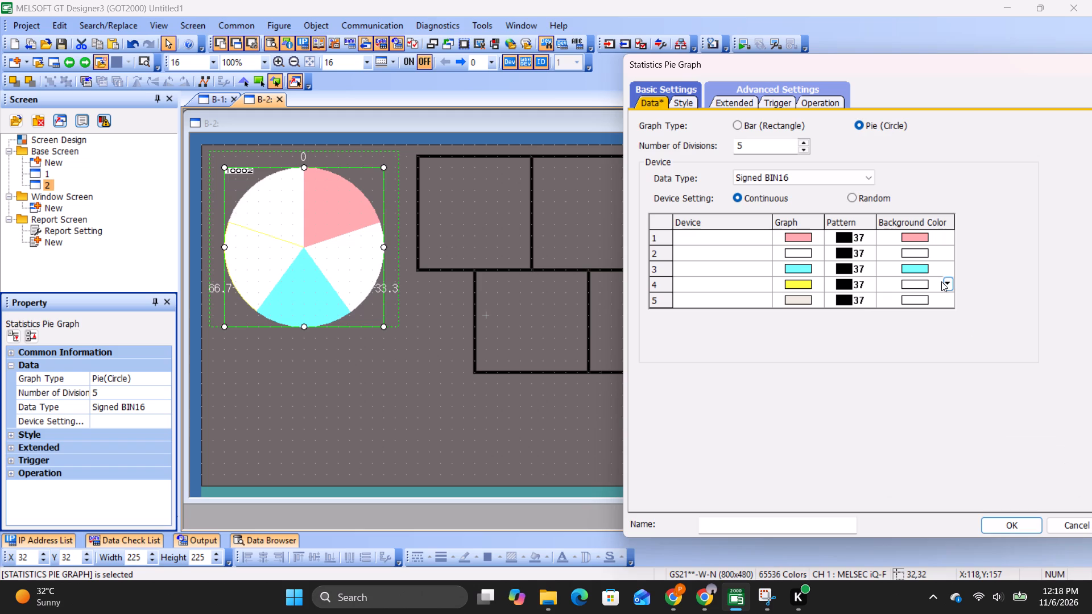
click(942, 283)
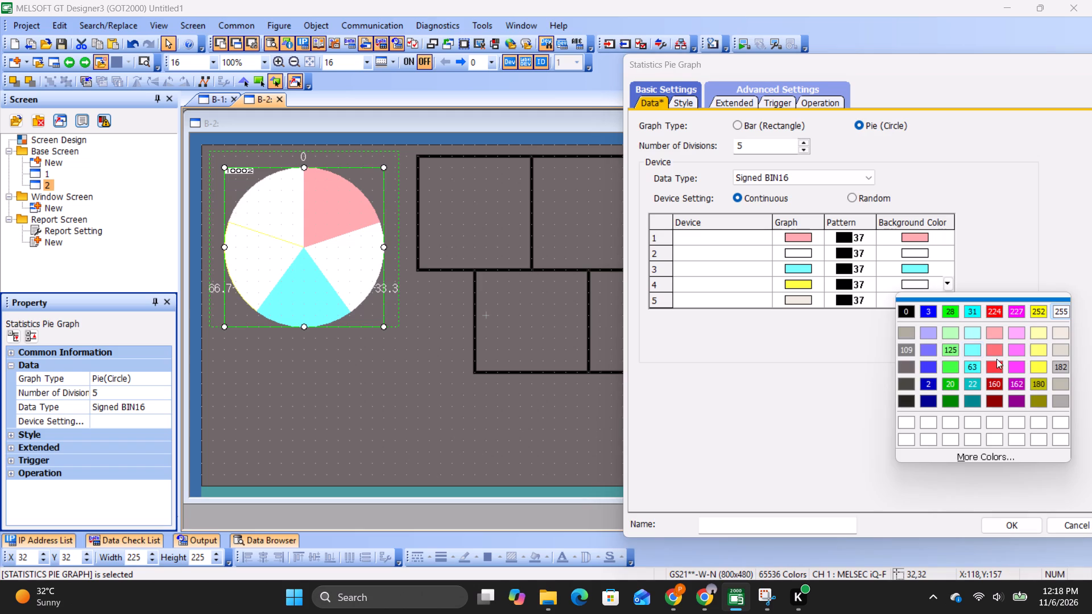
click(1046, 348)
double_click(944, 296)
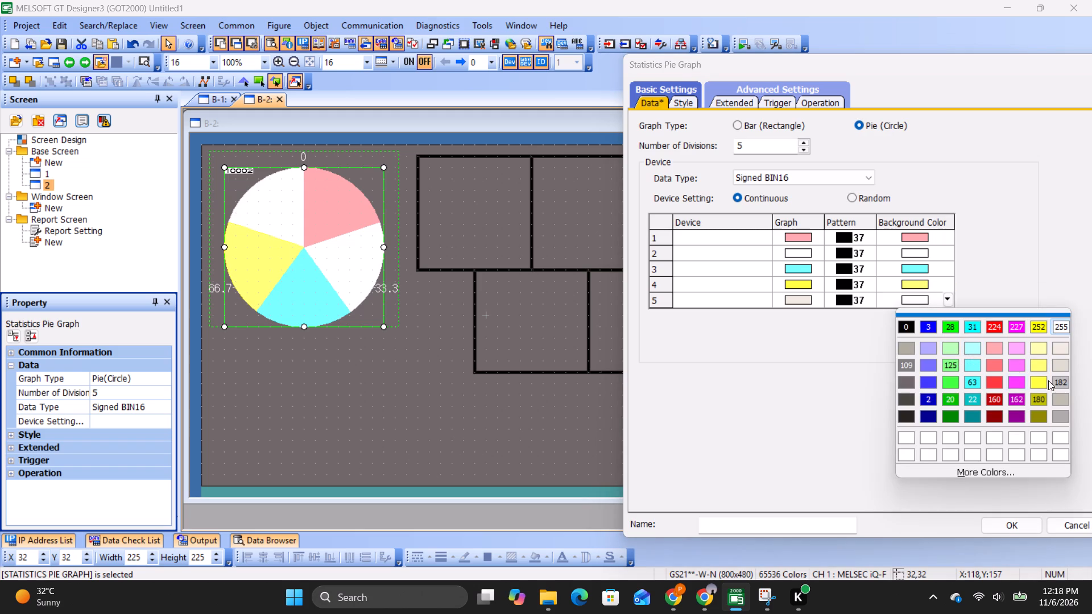
click(1062, 364)
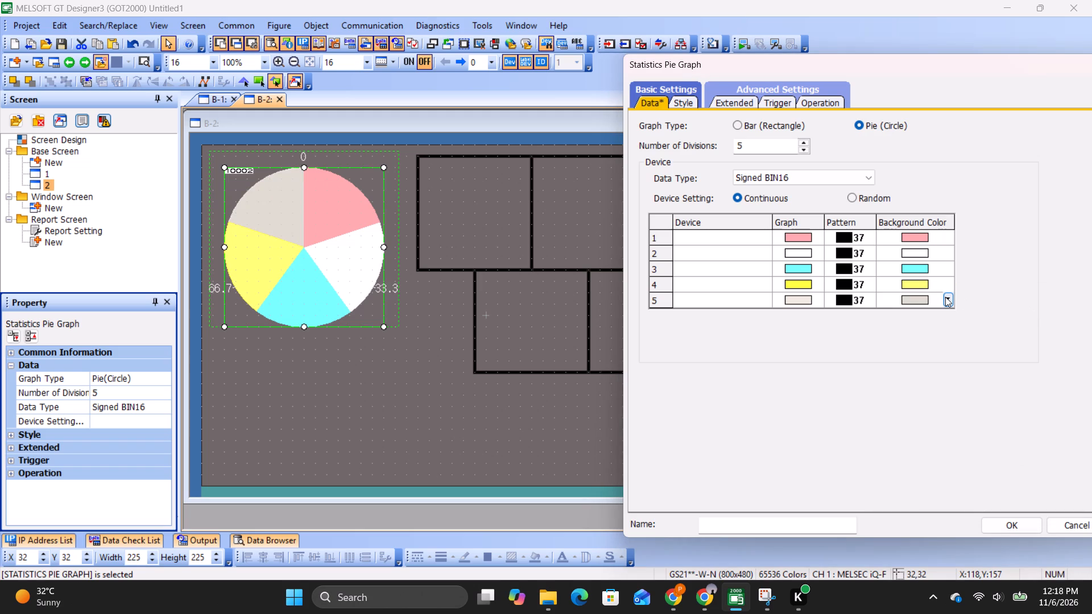
Change division 5's graph colour to the same light grey as its background and apply the pie graph settings.
double_click(817, 300)
click(988, 363)
click(1020, 529)
click(962, 348)
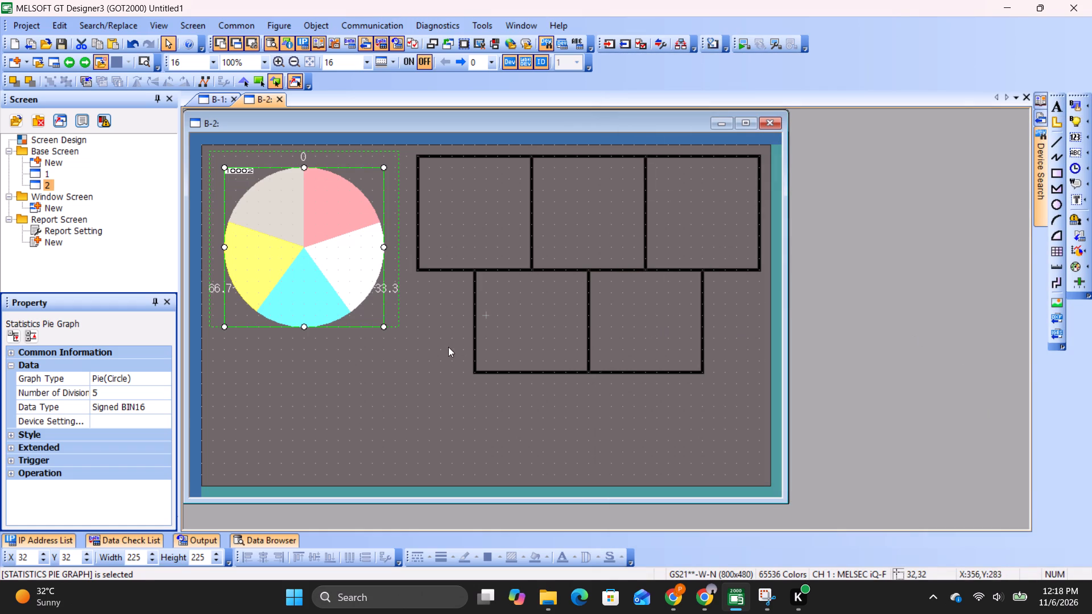
Place a bit switch below the pie graph at X 32, Y 400, about 81 wide and 65 high.
click(1077, 109)
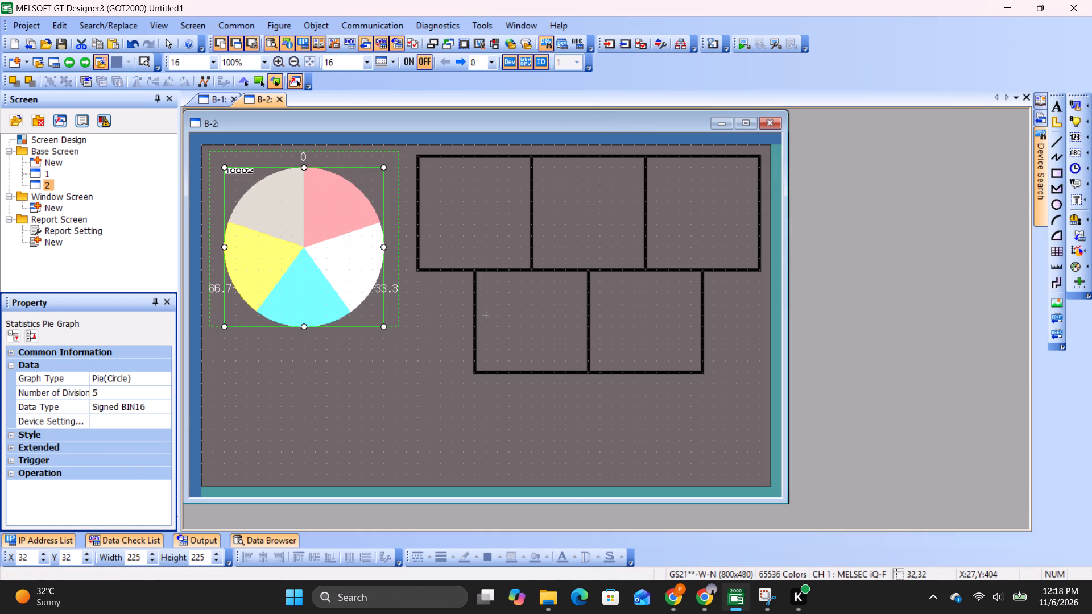
drag(220, 430, 267, 463)
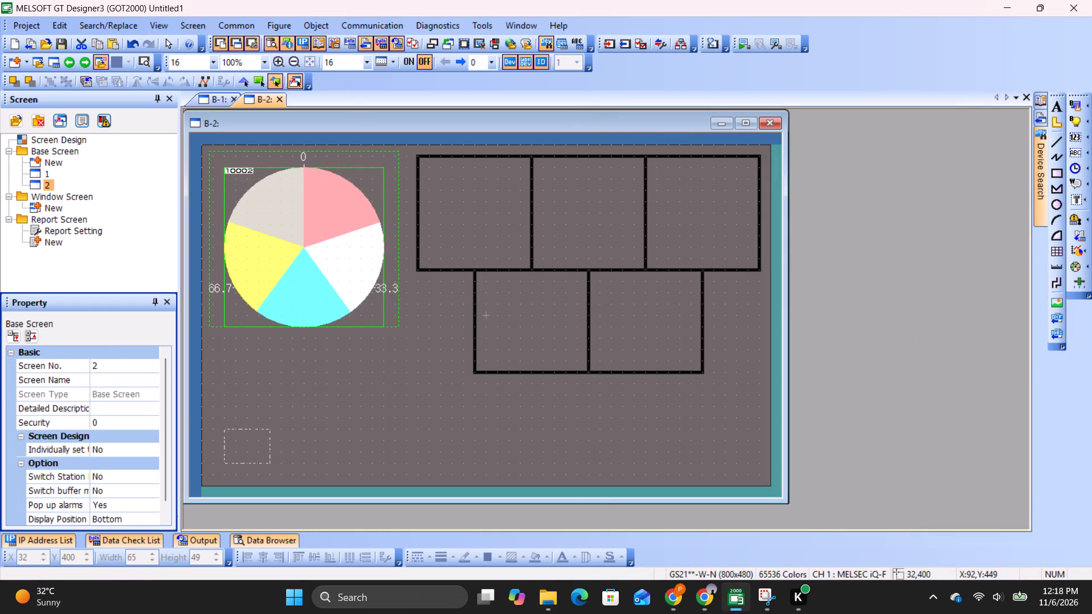
drag(267, 463, 276, 464)
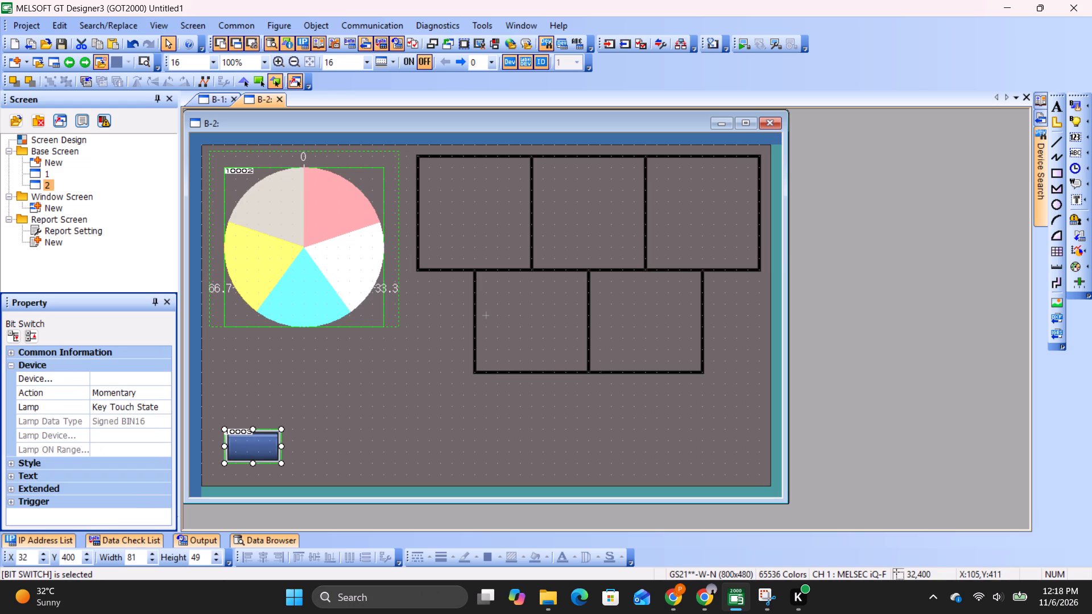
click(257, 449)
drag(251, 463, 254, 470)
Compare with the BACK button on base screen 1 and move the new bit switch up to Y 384.
click(215, 102)
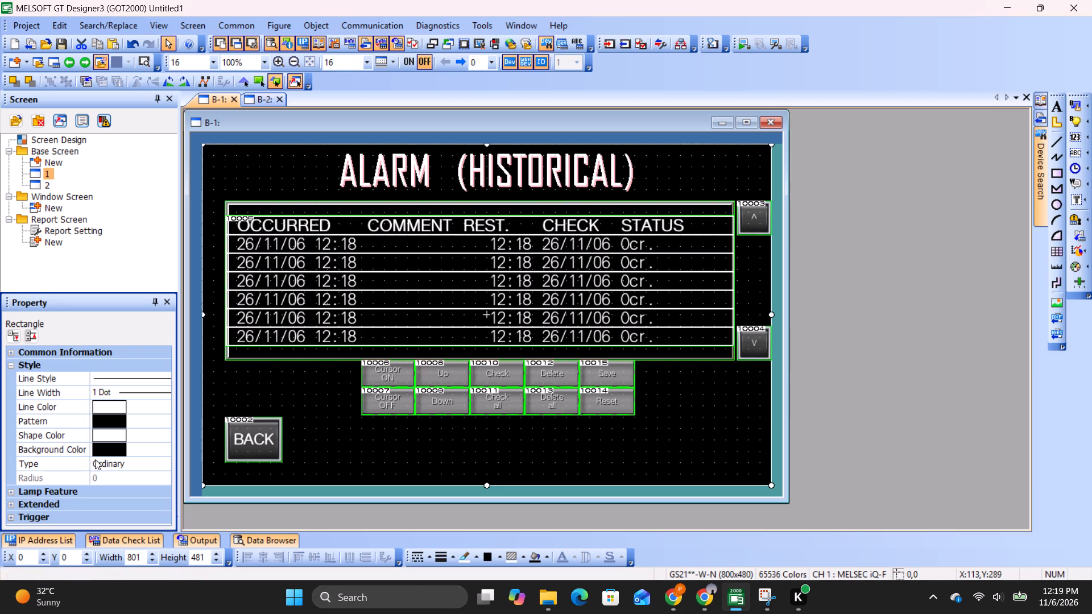
click(258, 99)
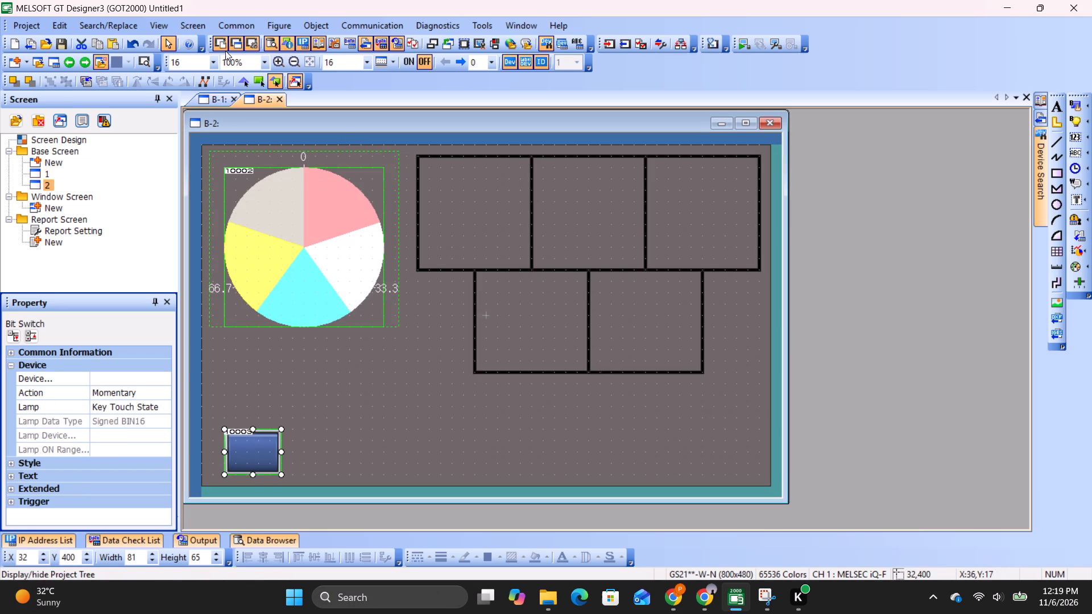
click(217, 96)
click(258, 438)
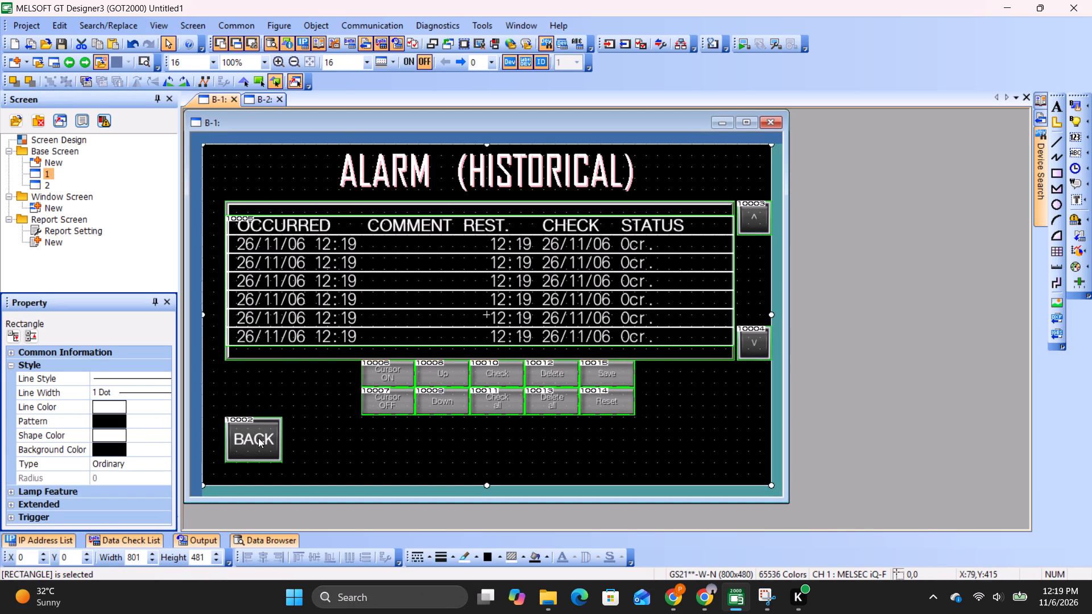
click(251, 96)
drag(250, 459, 249, 451)
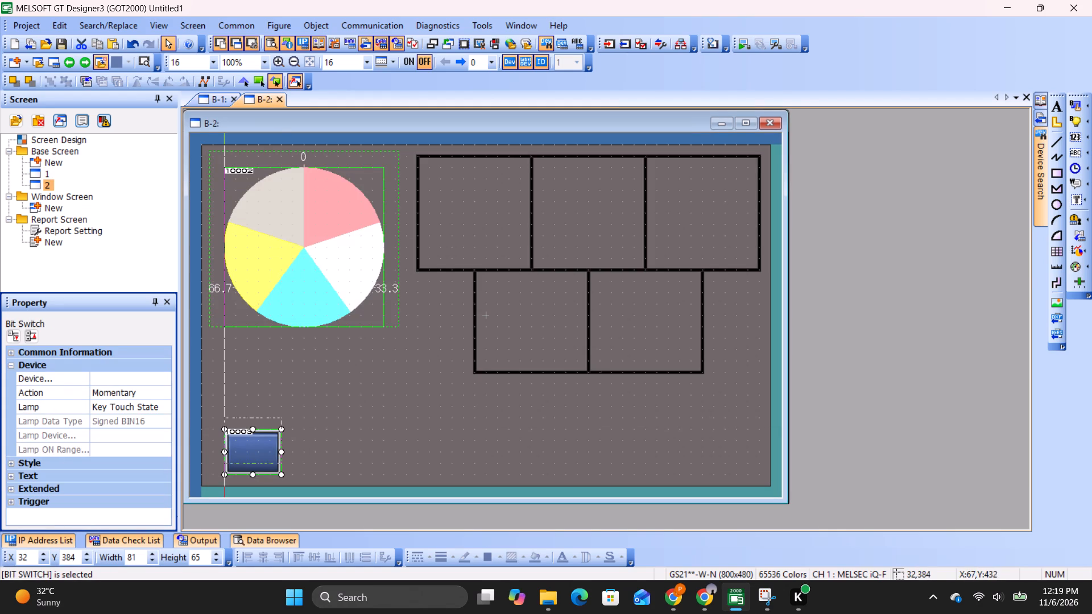
drag(249, 451, 249, 451)
click(217, 98)
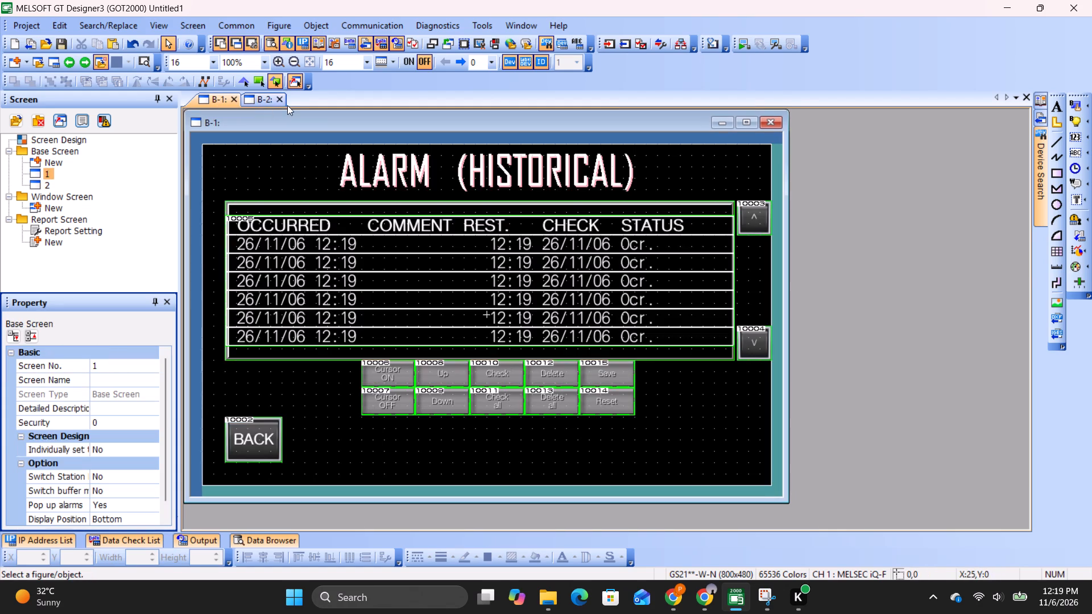
Set the bit switch on base screen 2 to a black shape colour for both Key Touch OFF and Key Touch ON.
click(264, 98)
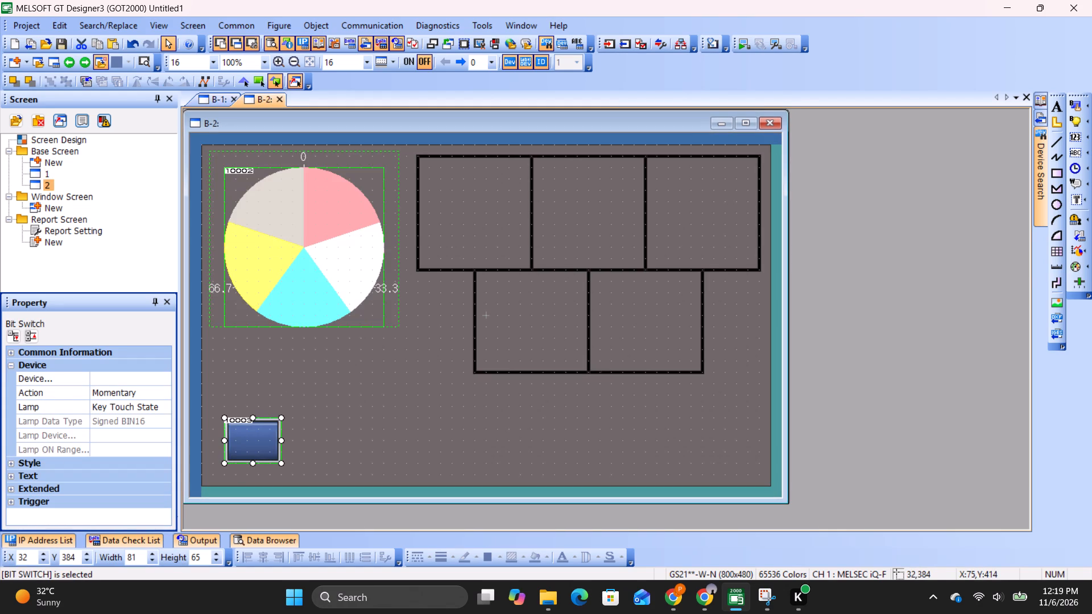
double_click(254, 438)
click(366, 96)
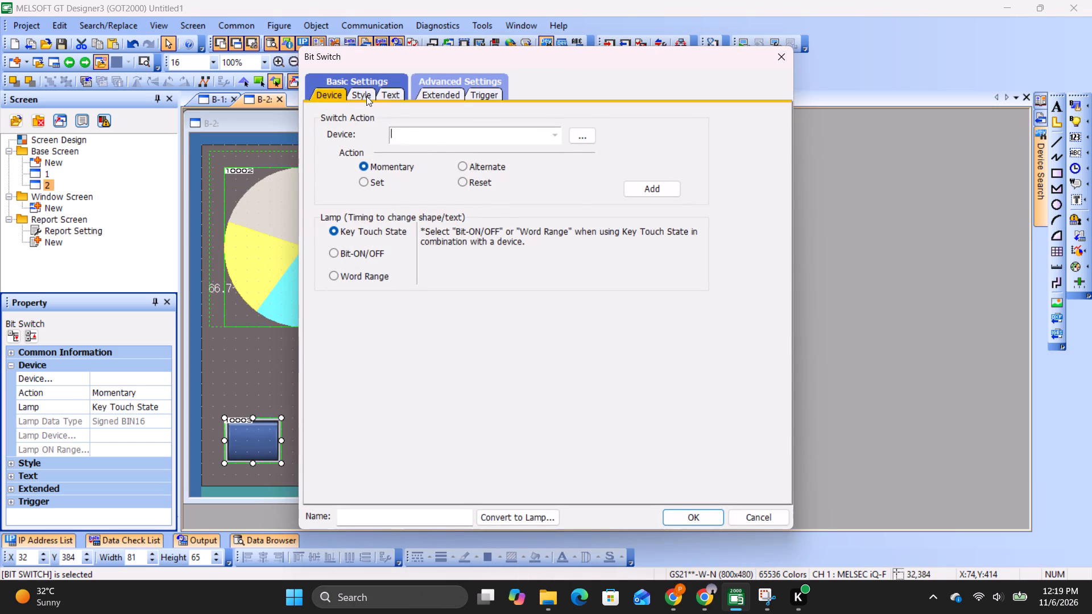
click(377, 195)
click(597, 217)
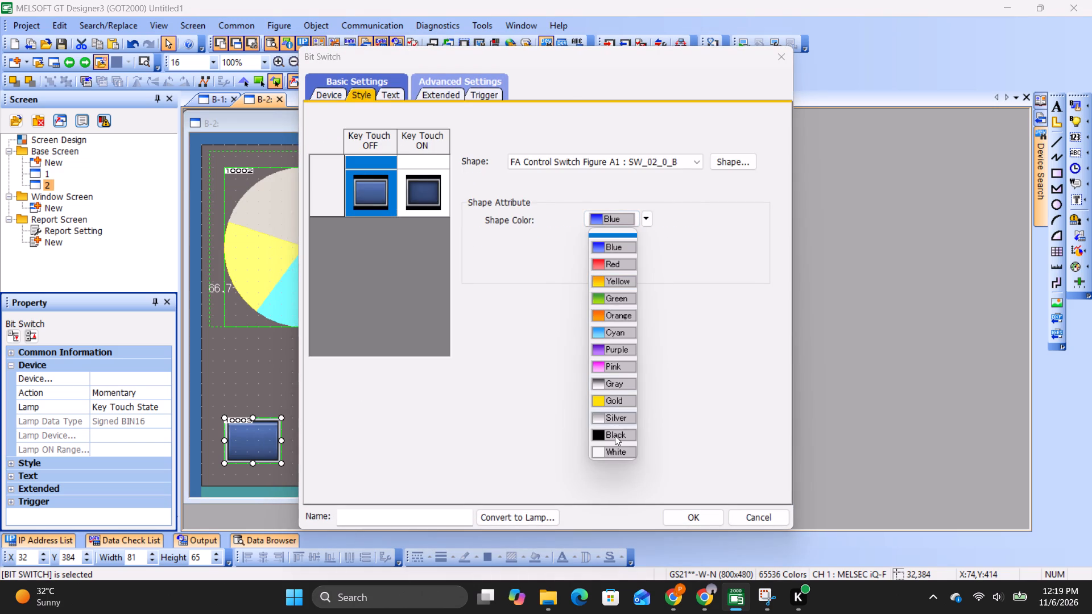
drag(615, 437, 604, 430)
click(425, 172)
click(615, 217)
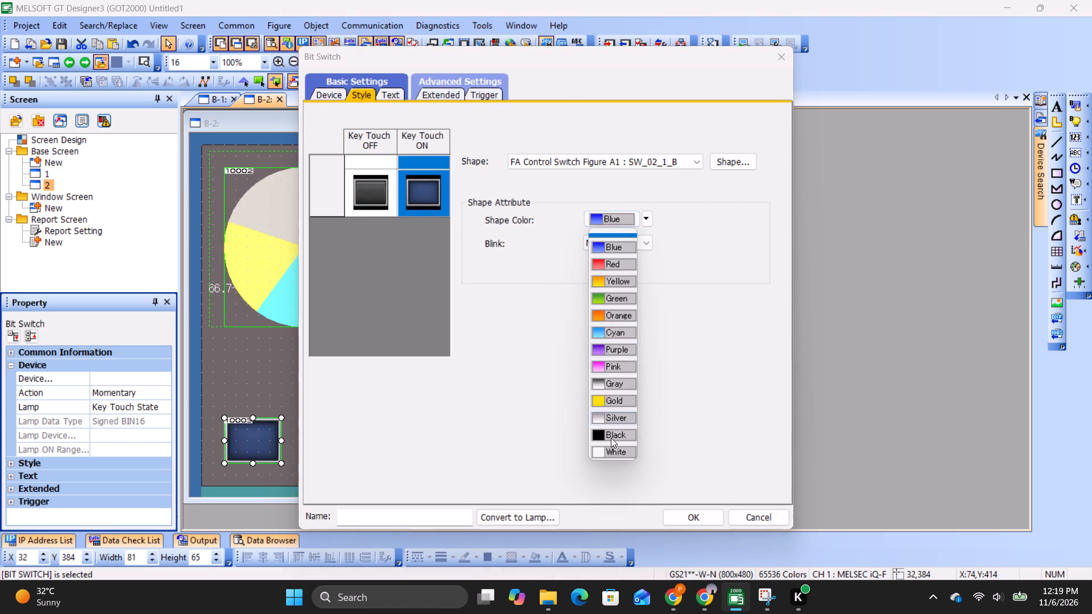
drag(611, 438, 605, 436)
Label the switch BACK in solid text style with solid colour black (0) and apply the switch settings.
click(395, 89)
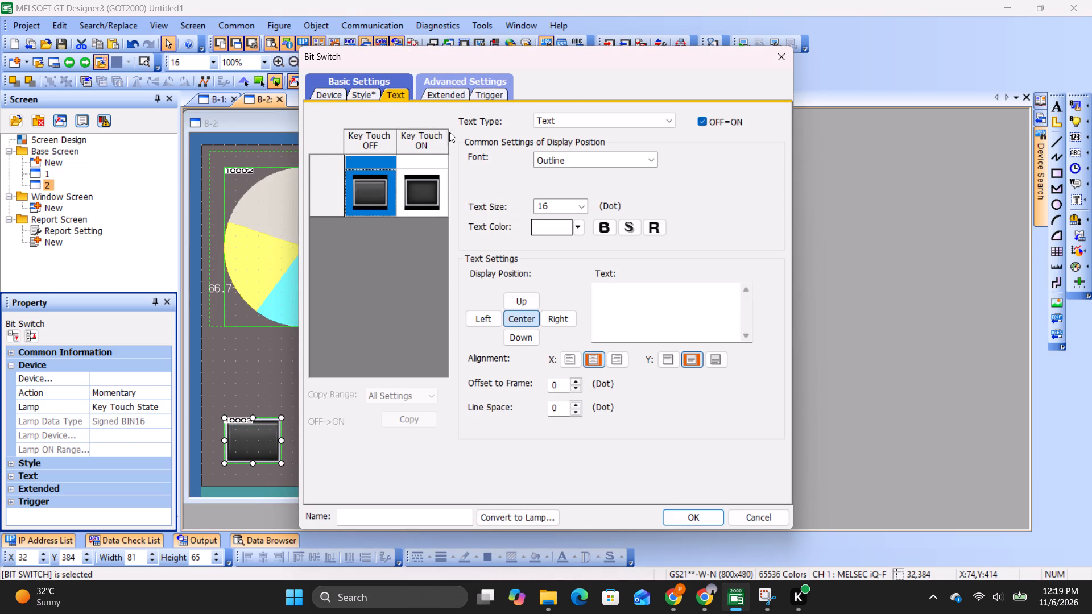
click(659, 302)
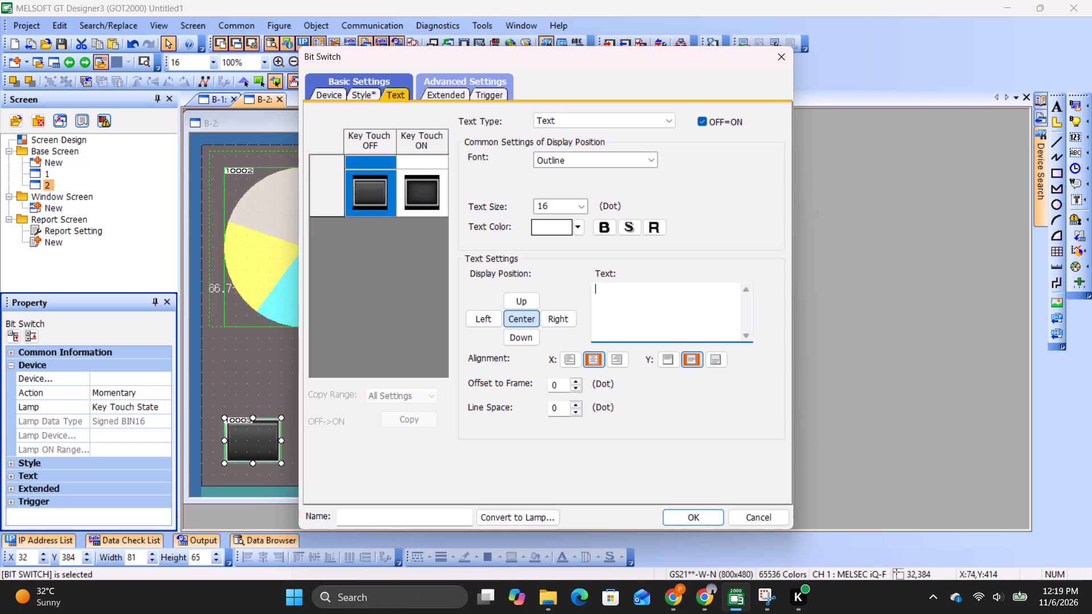
key(b)
text(AC)
key(k)
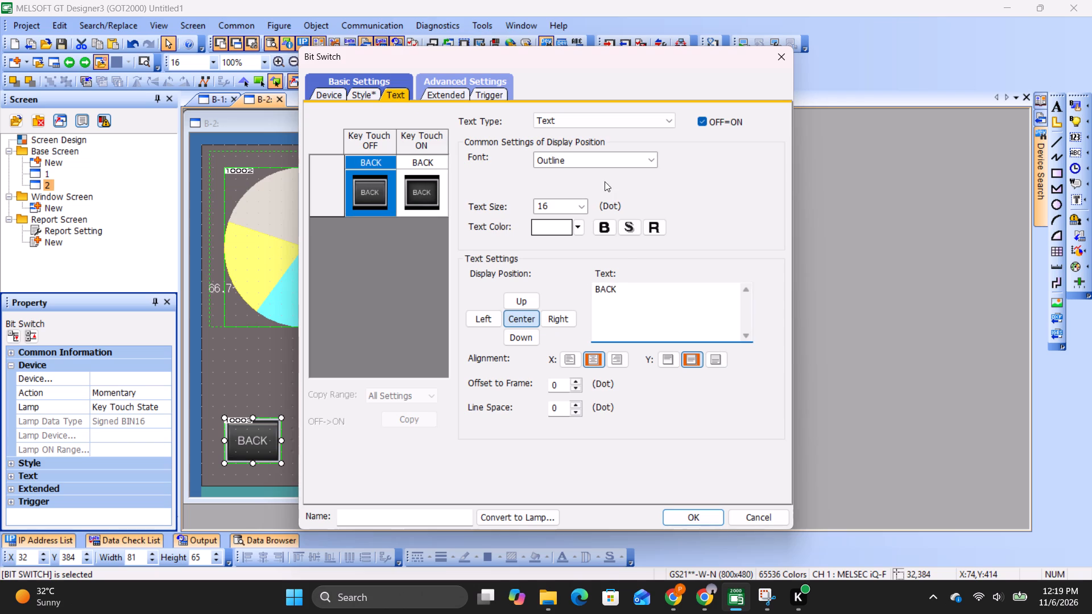
click(623, 227)
click(737, 229)
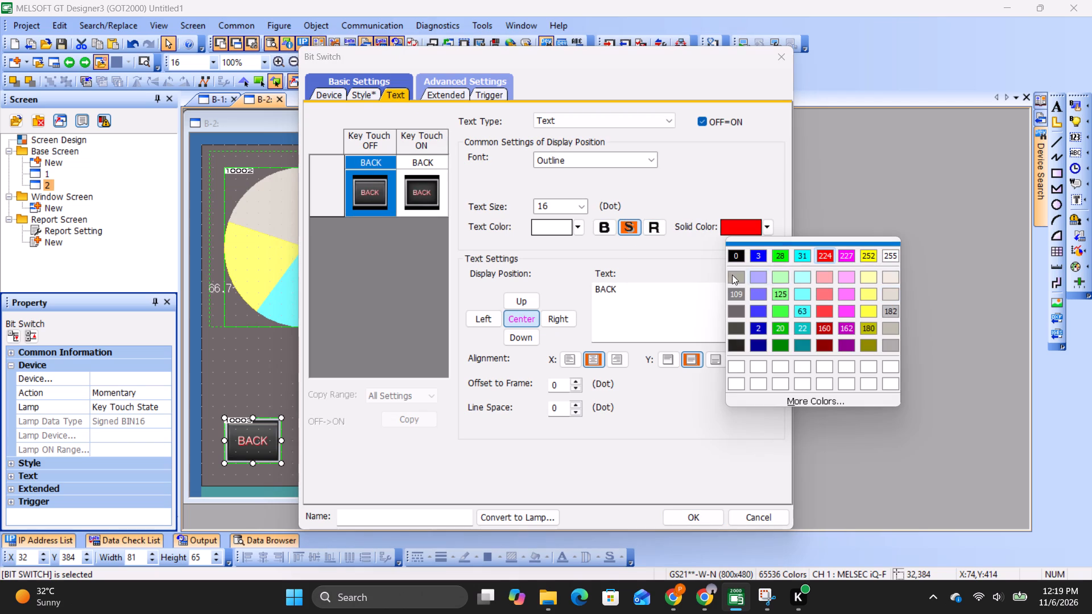
click(737, 251)
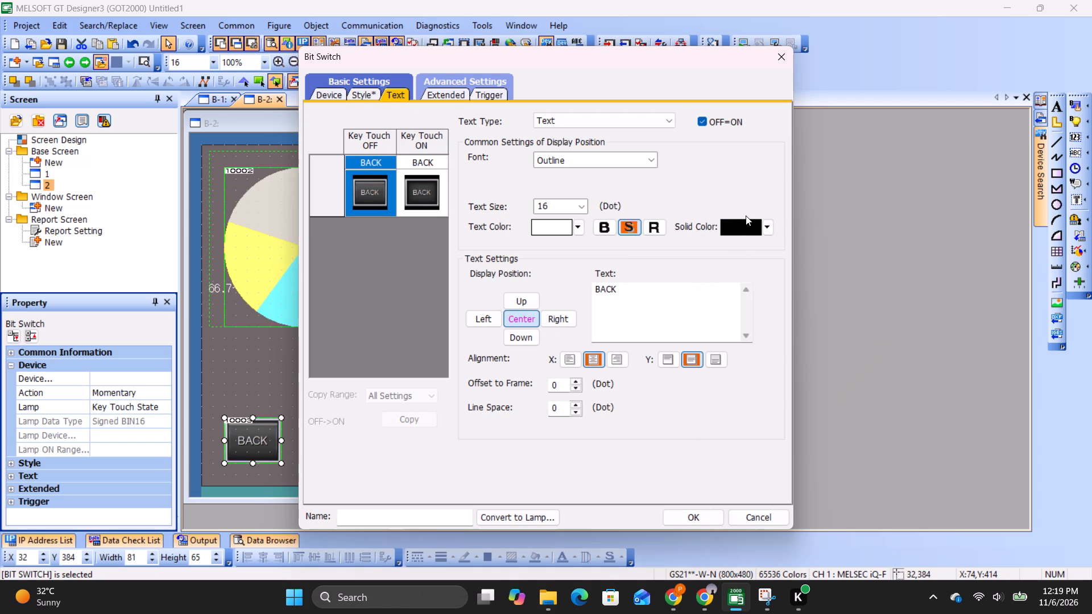
click(700, 518)
Compare with base screen 1's BACK button, then make base screen 2's BACK label bold with text size 18 and apply.
click(211, 98)
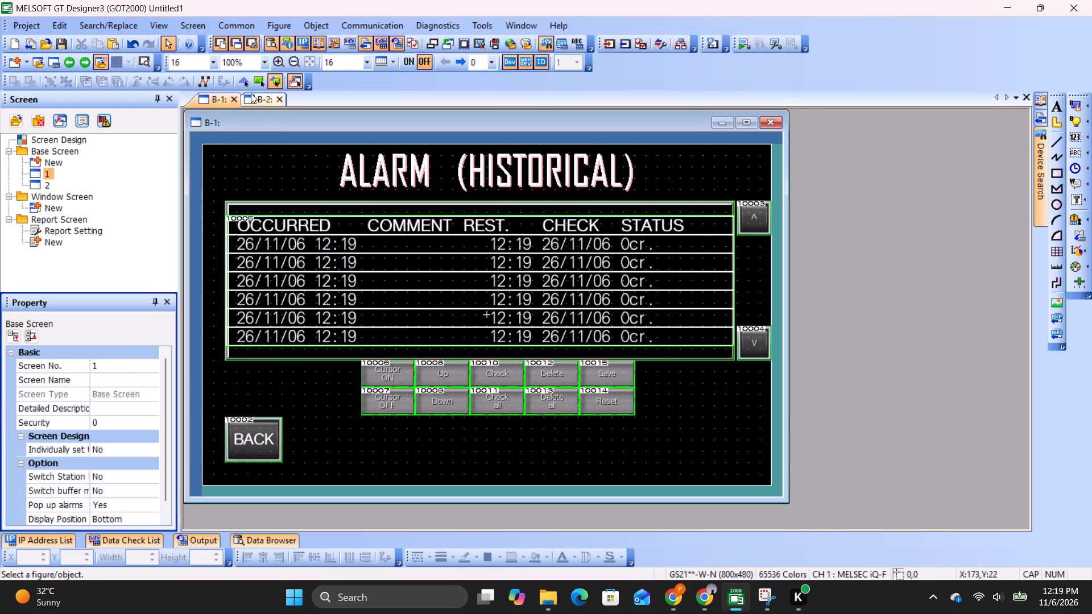
click(263, 97)
double_click(267, 429)
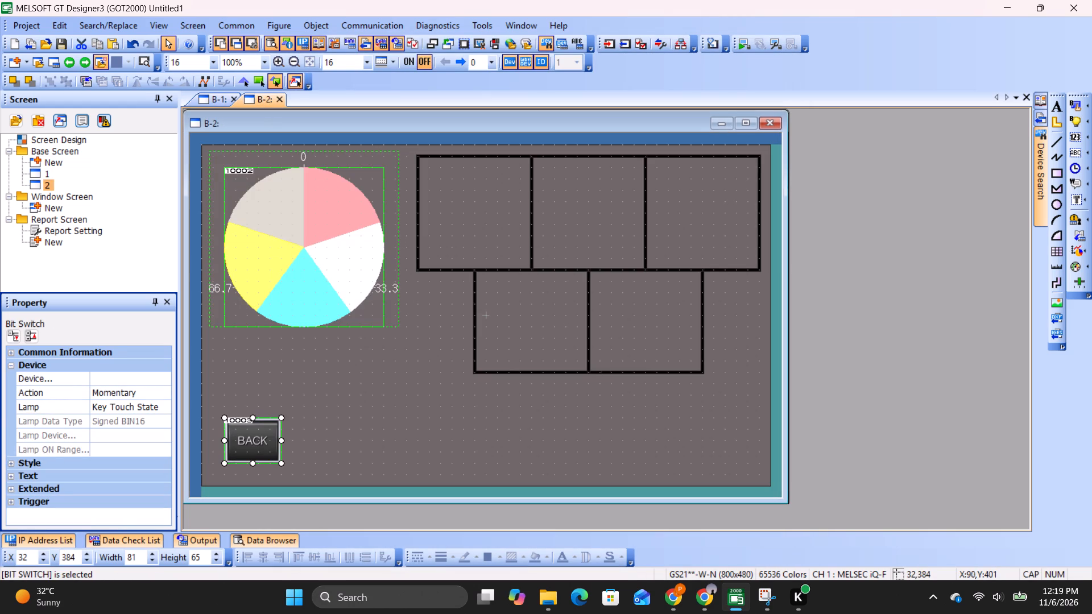
click(395, 94)
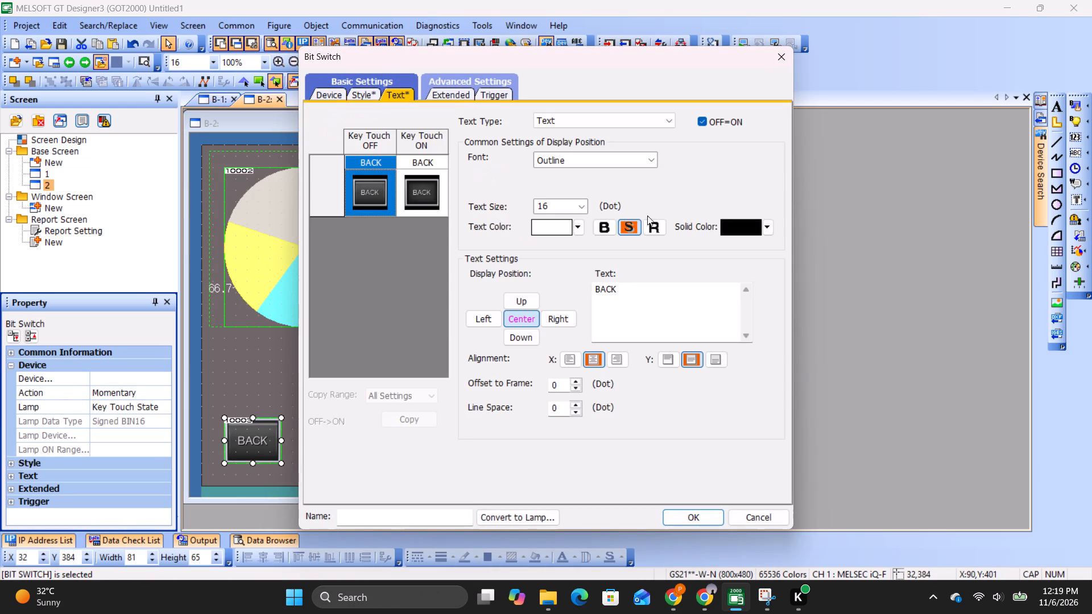
click(599, 234)
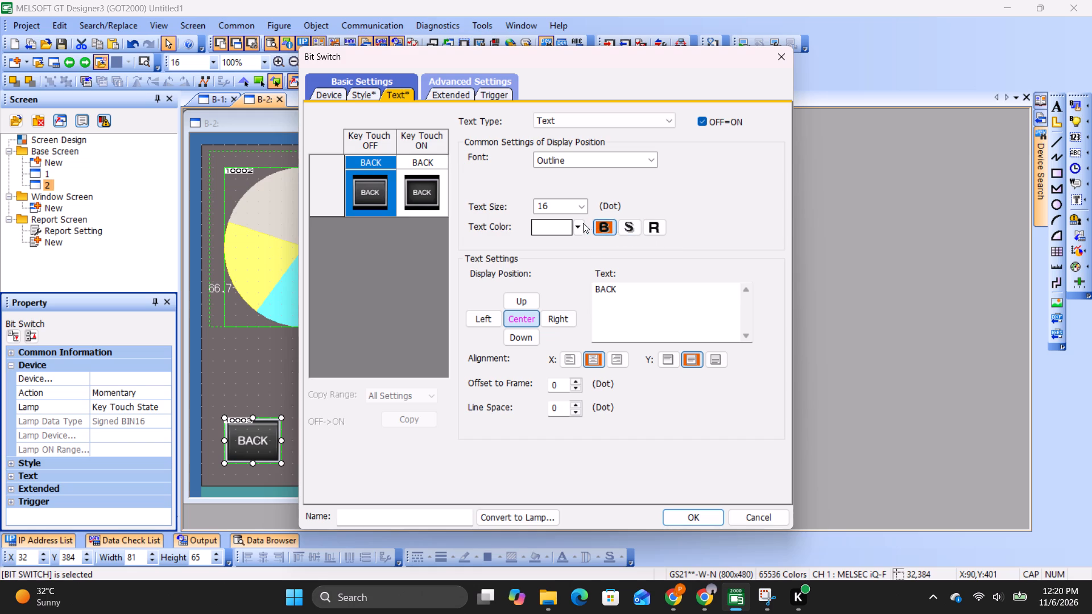
click(580, 207)
click(555, 251)
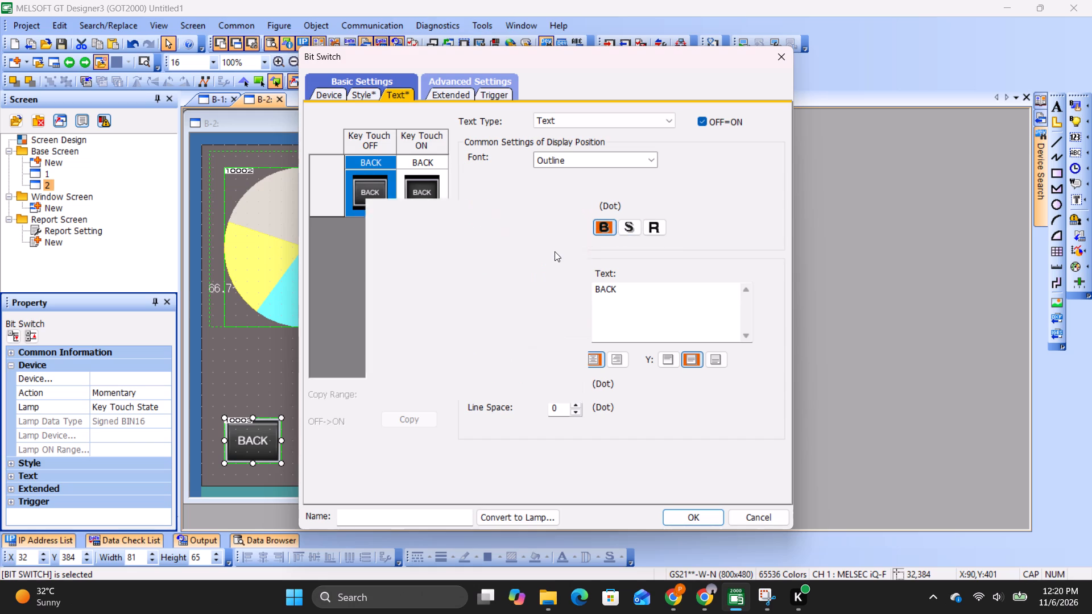
click(580, 200)
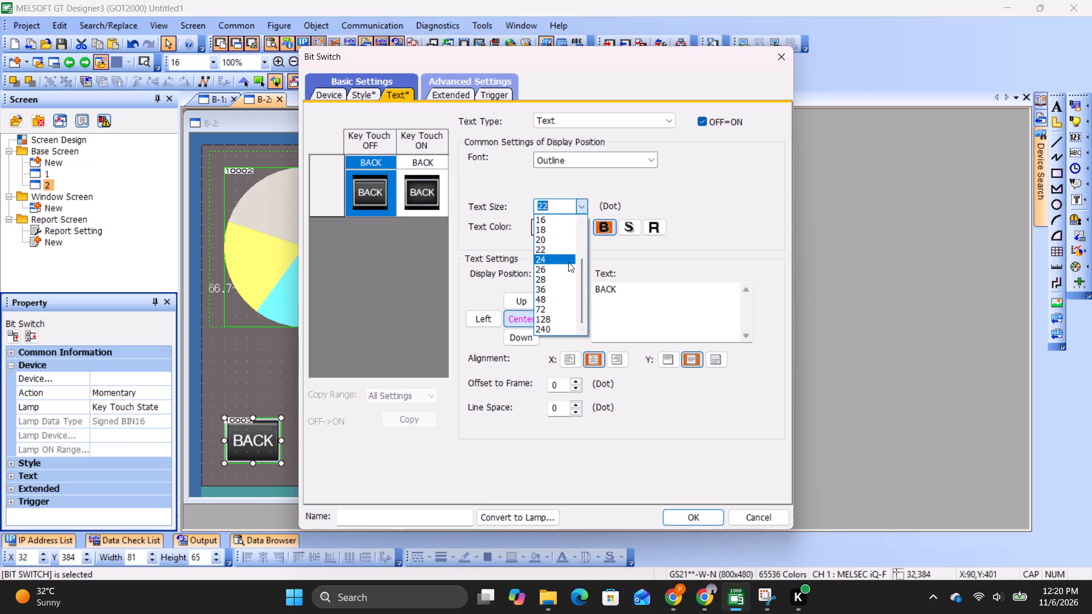
click(554, 240)
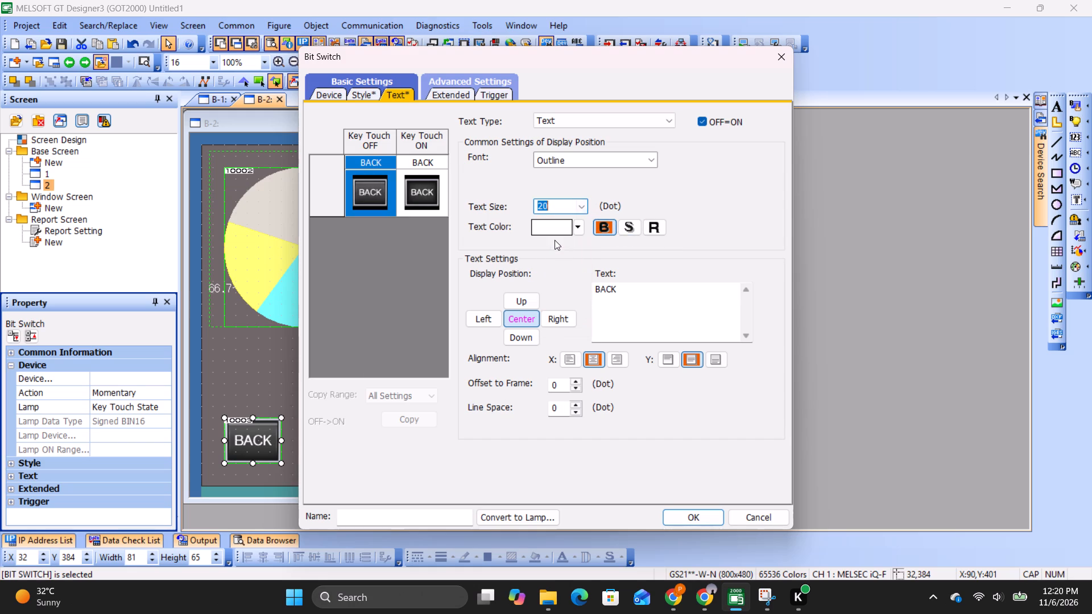
click(585, 204)
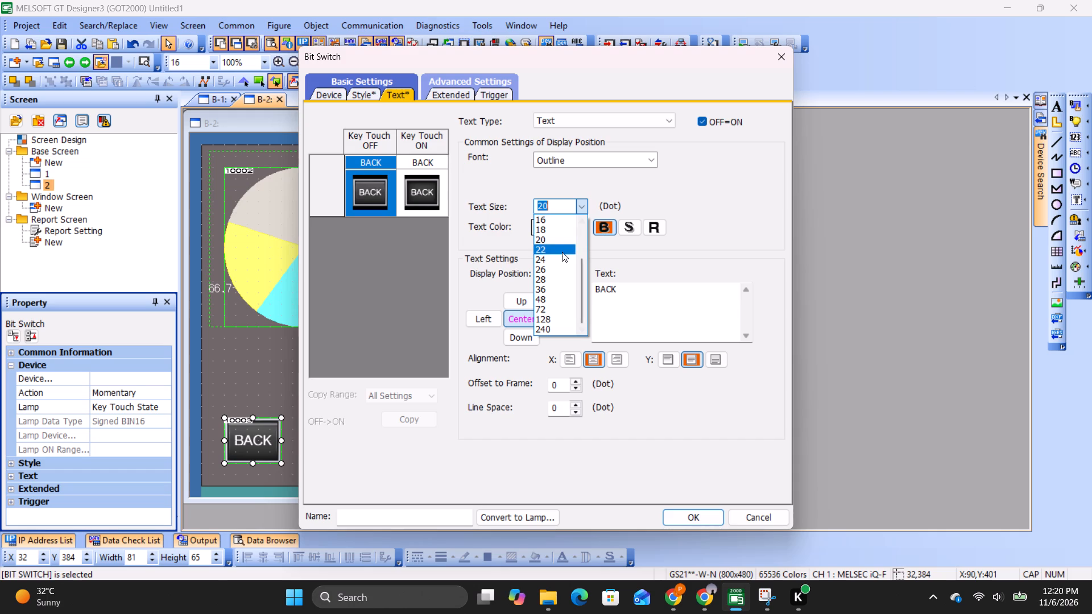
click(553, 230)
drag(681, 522, 676, 509)
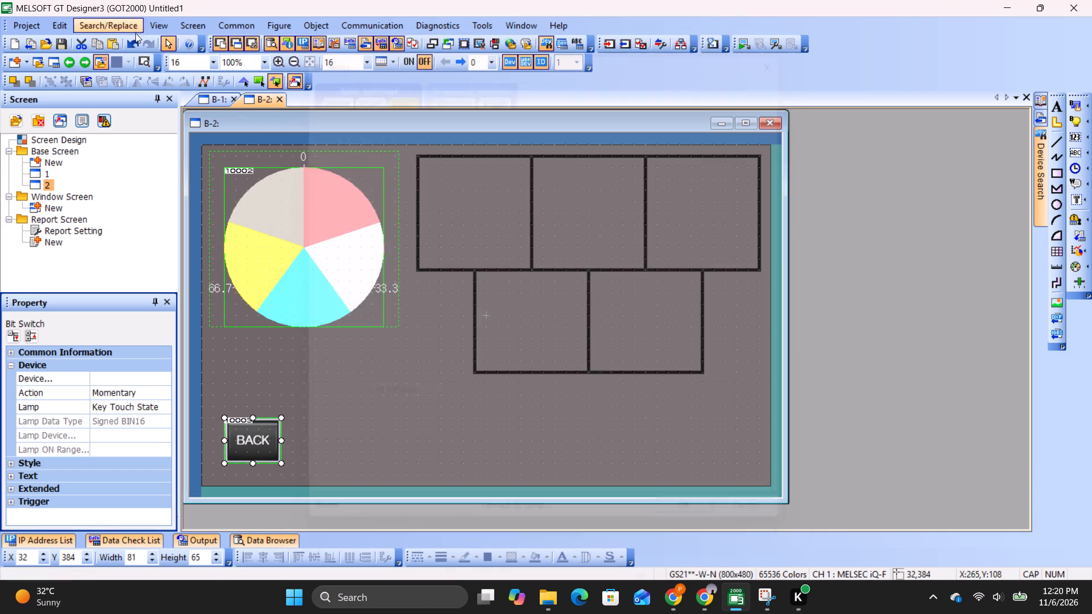
Set the text size of base screen 1's BACK switch to 18 and compare the buttons on both screens.
click(217, 100)
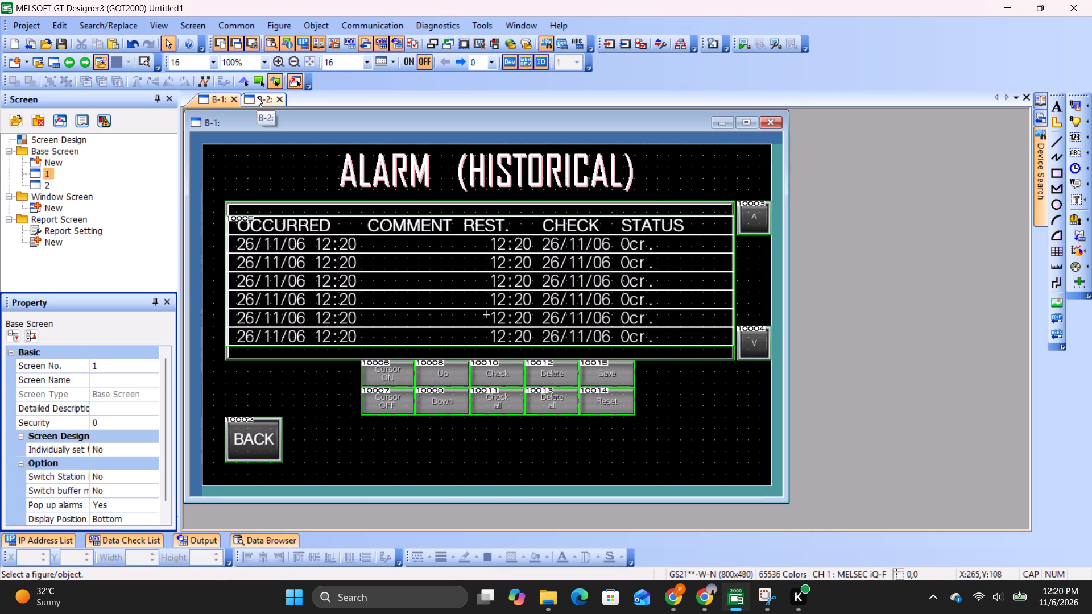
click(257, 97)
click(216, 101)
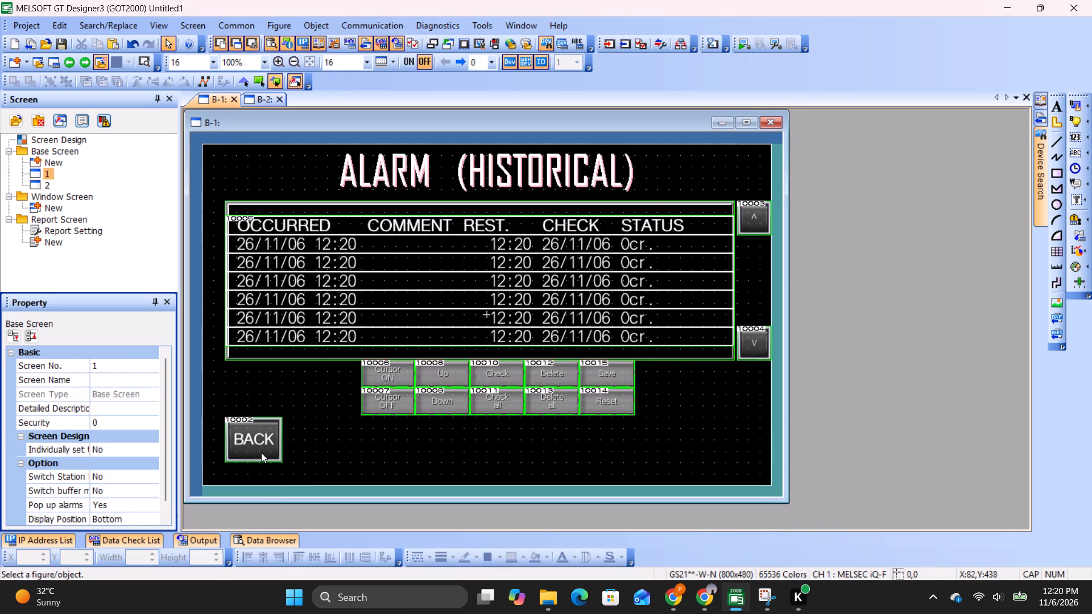
double_click(256, 441)
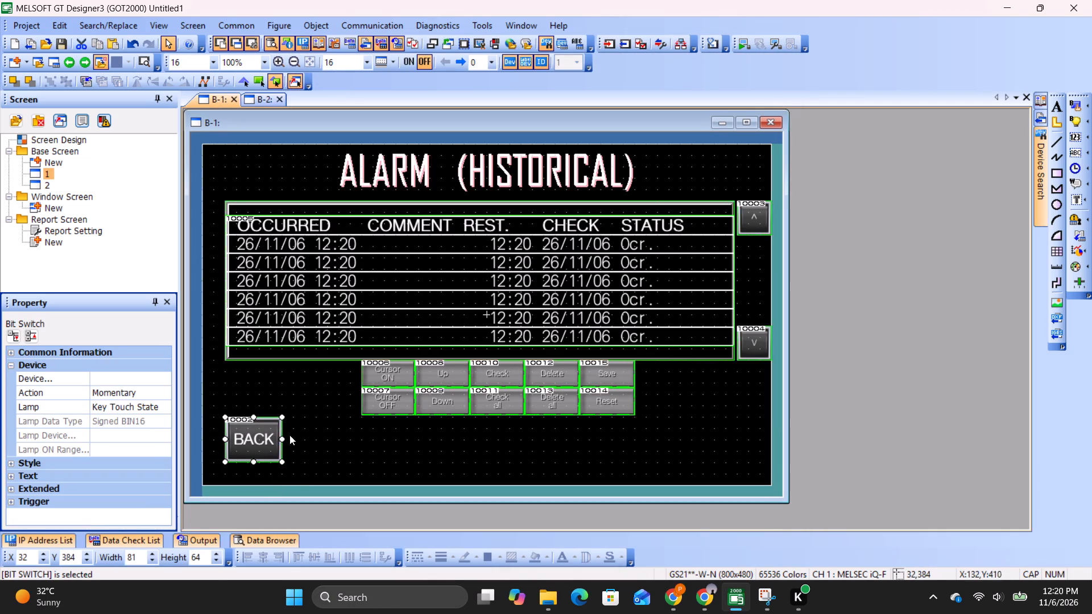
double_click(258, 440)
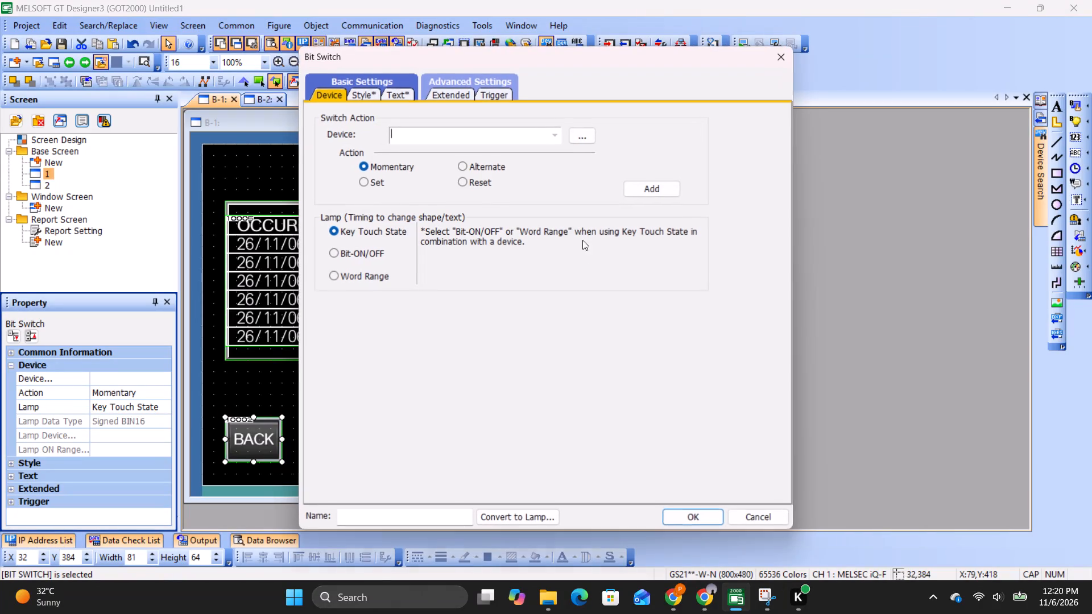
double_click(402, 92)
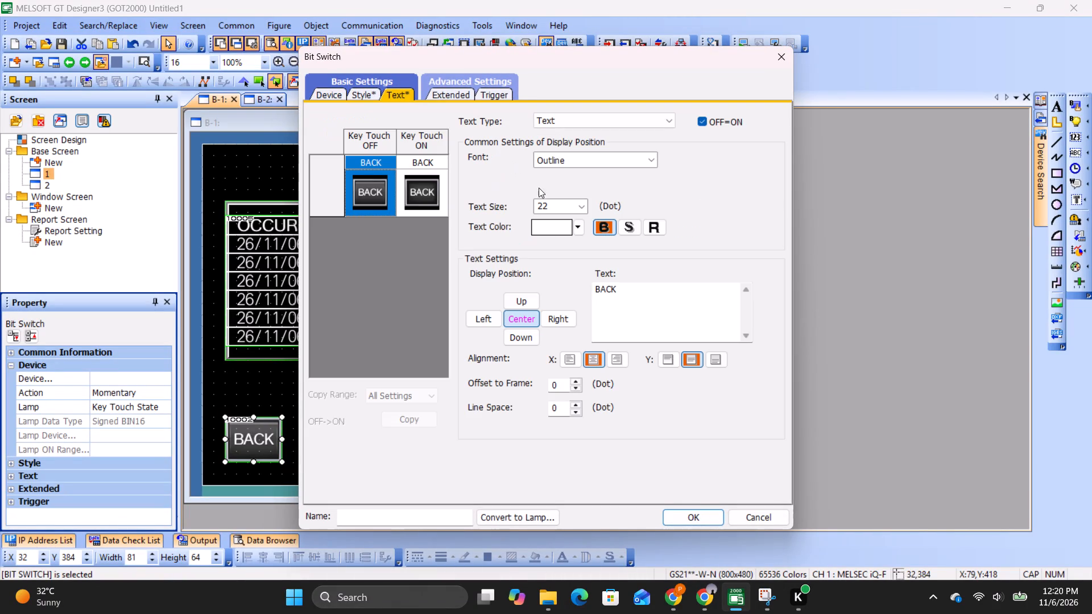
click(582, 202)
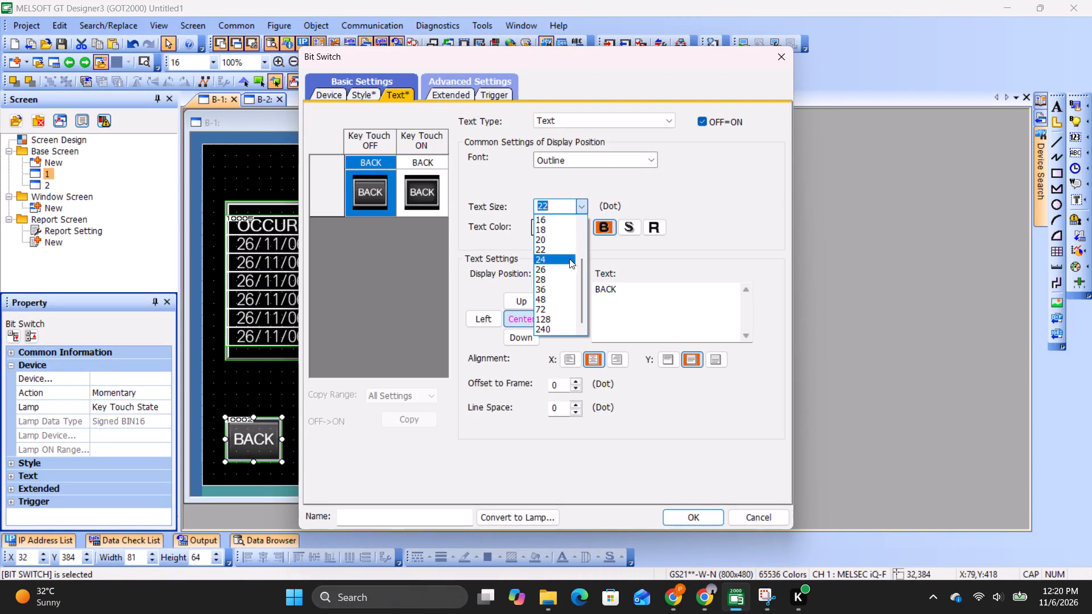
click(555, 230)
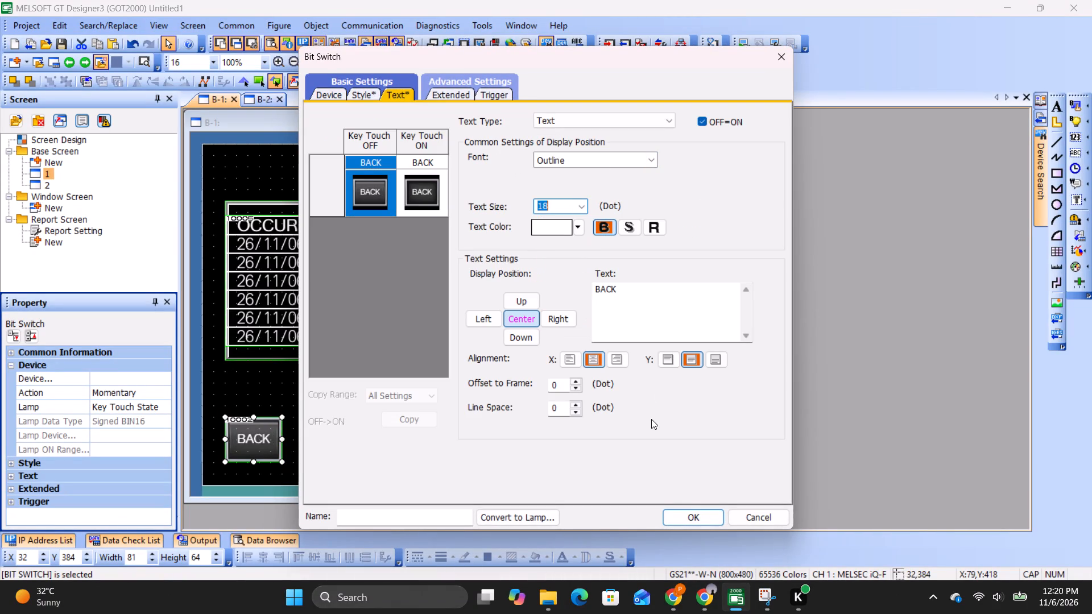
drag(686, 516, 678, 509)
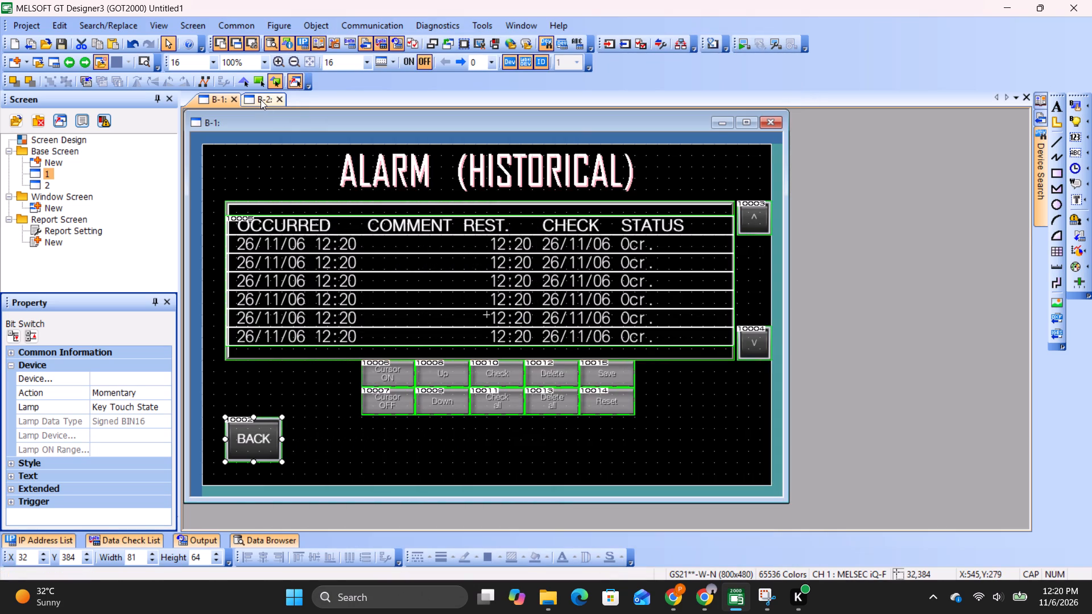
click(260, 99)
double_click(211, 97)
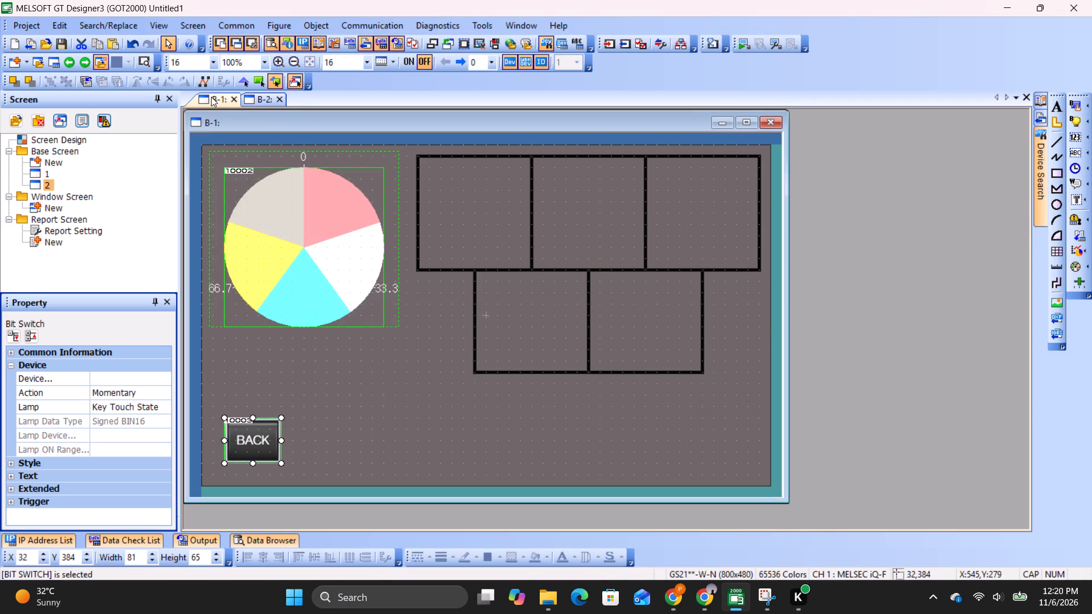
click(267, 97)
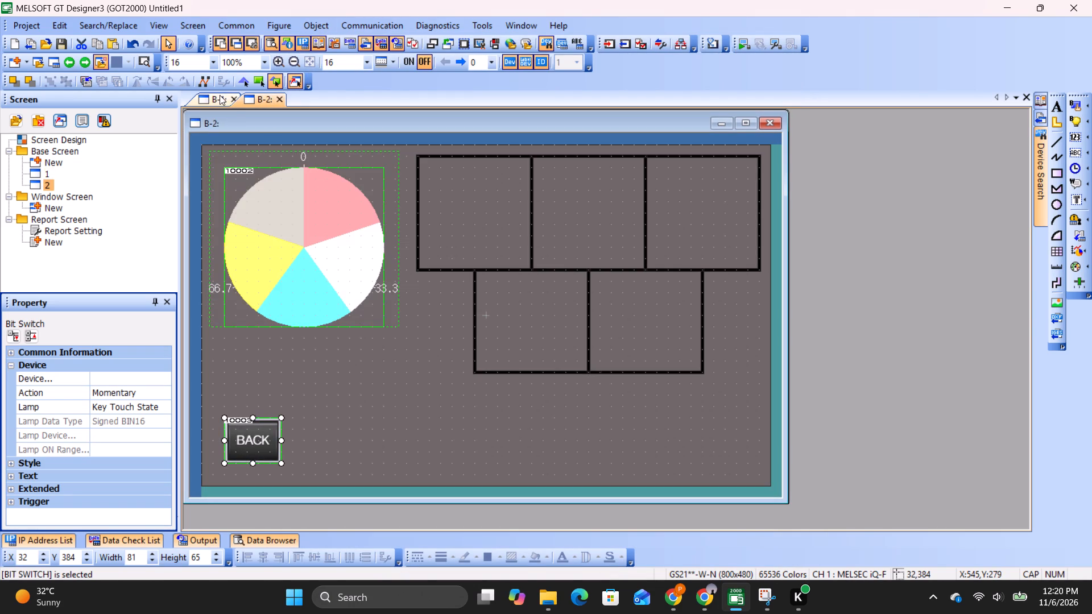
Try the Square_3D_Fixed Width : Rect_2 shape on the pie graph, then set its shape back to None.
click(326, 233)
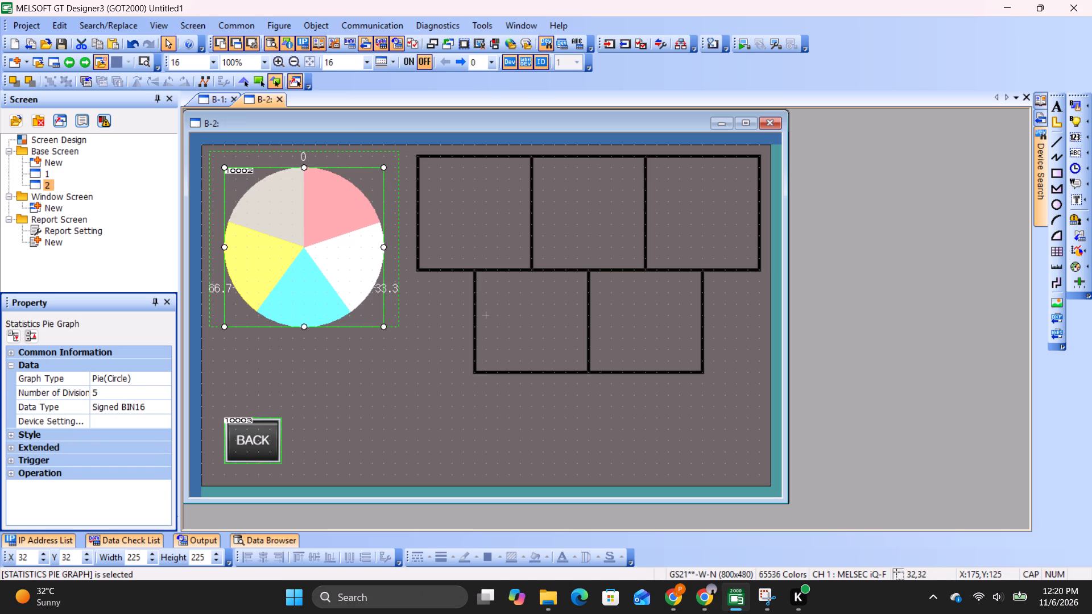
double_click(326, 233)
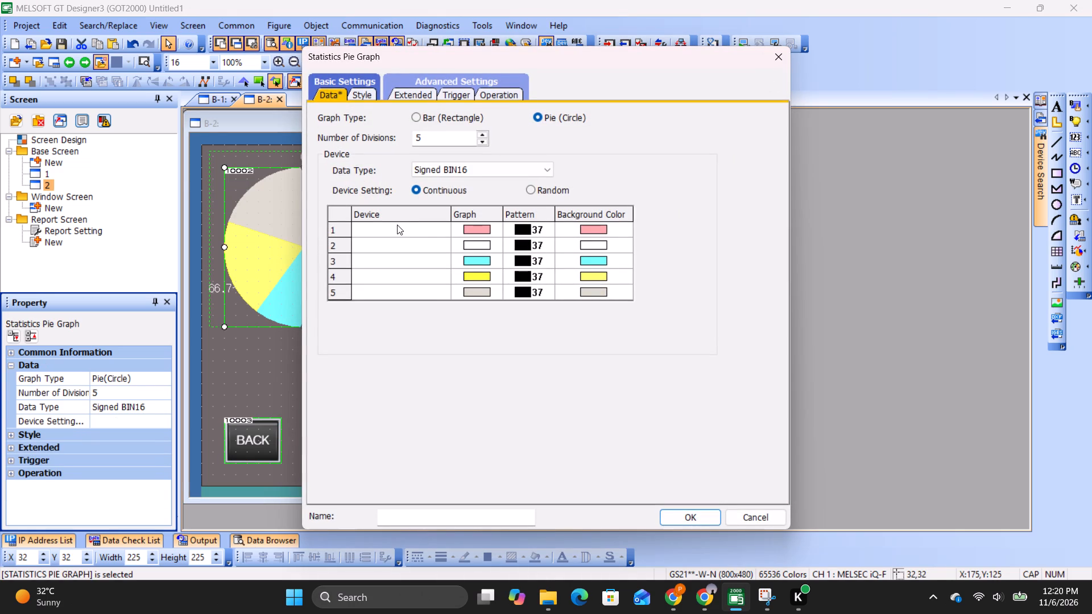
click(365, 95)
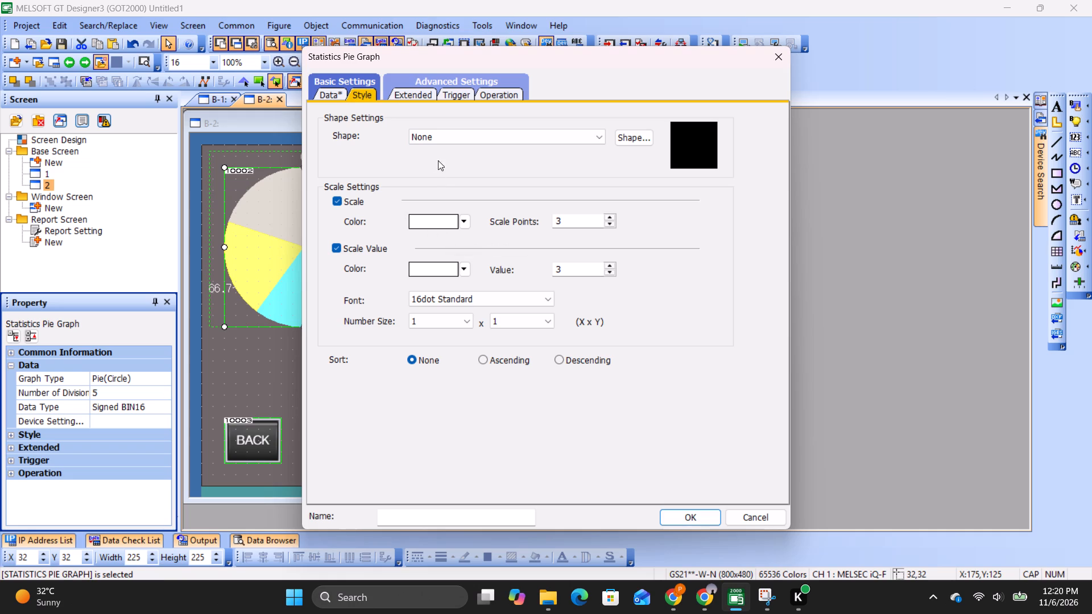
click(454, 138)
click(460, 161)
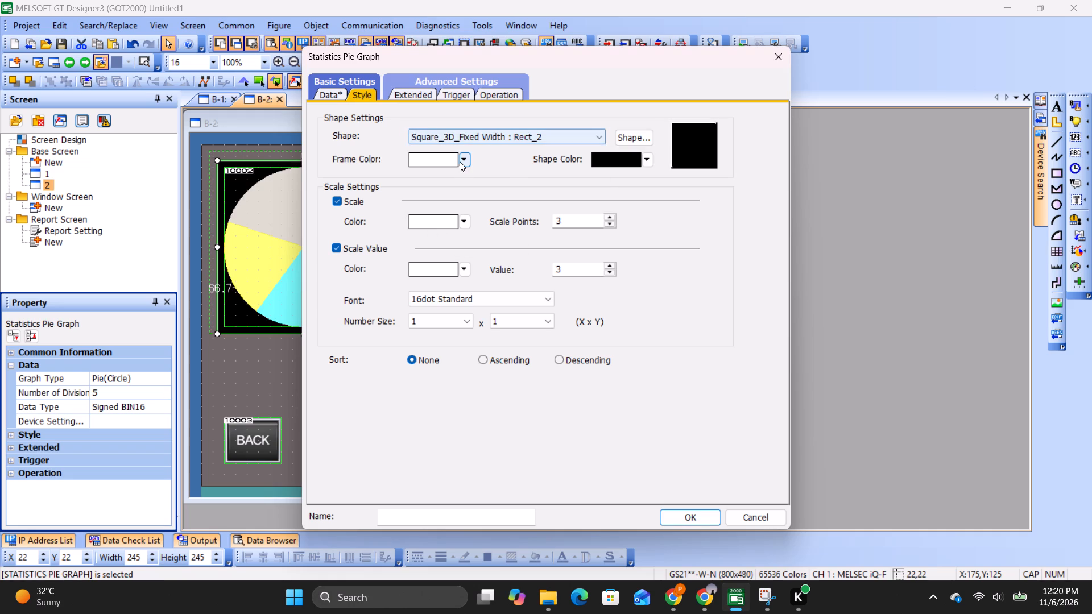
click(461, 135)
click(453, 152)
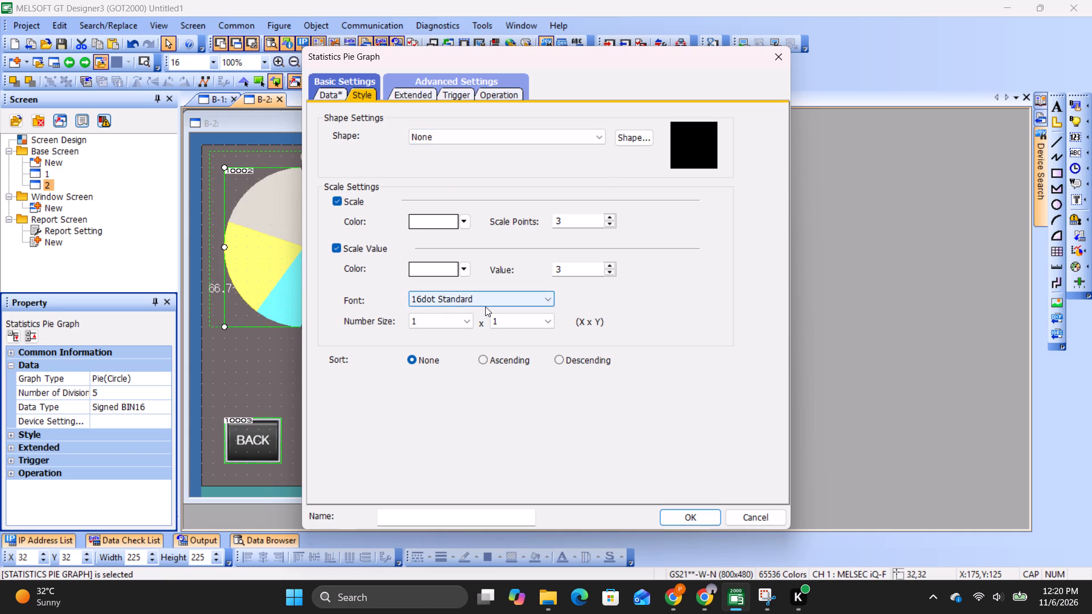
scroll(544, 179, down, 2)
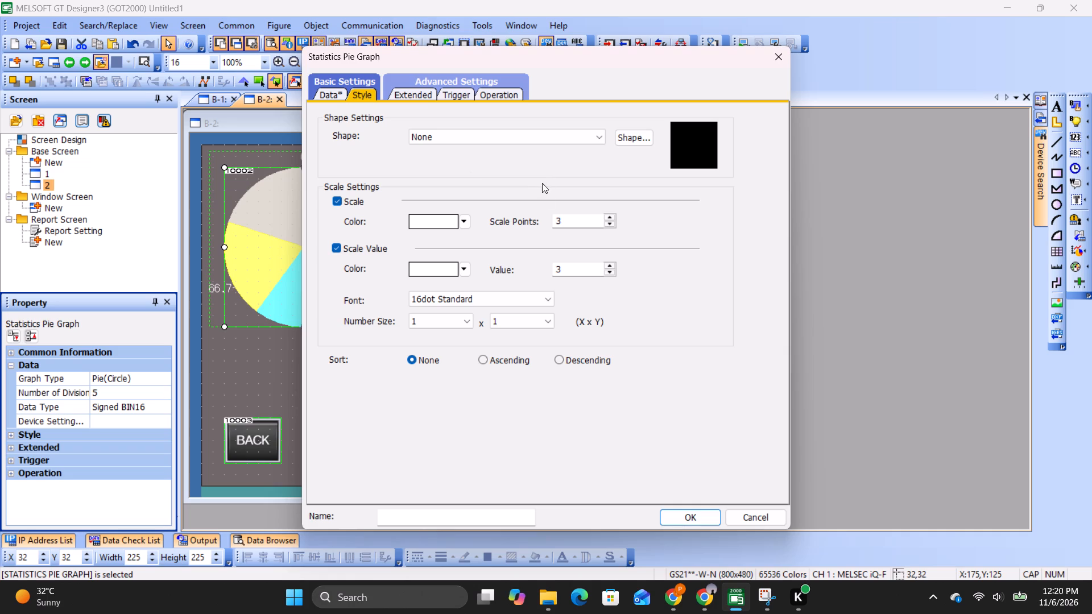
Apply the statistics pie graph's settings on base screen 2 and close its settings dialog.
scroll(542, 183, down, 1)
click(692, 520)
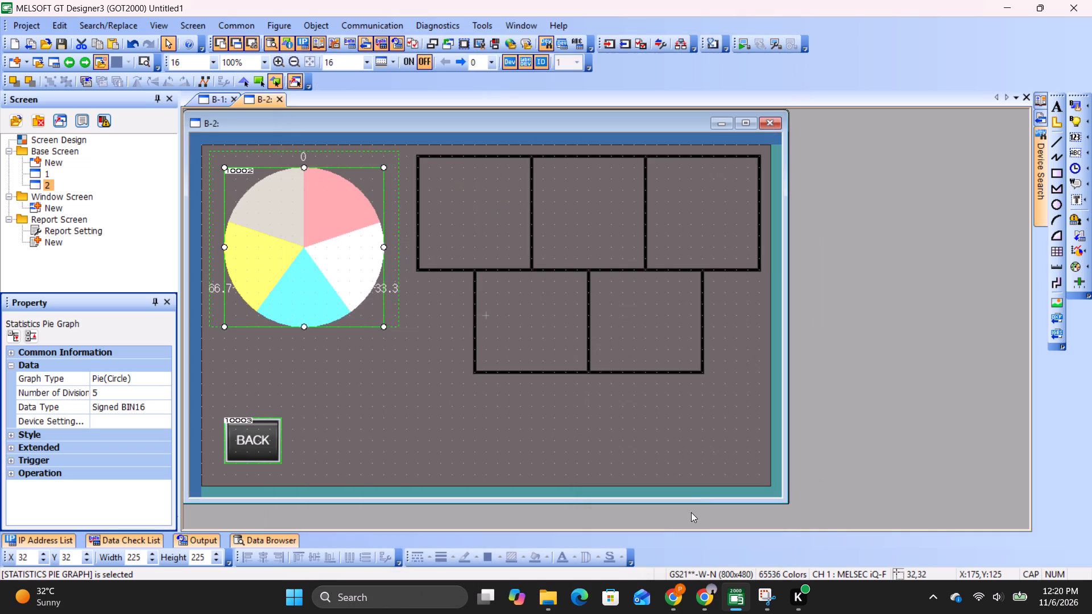
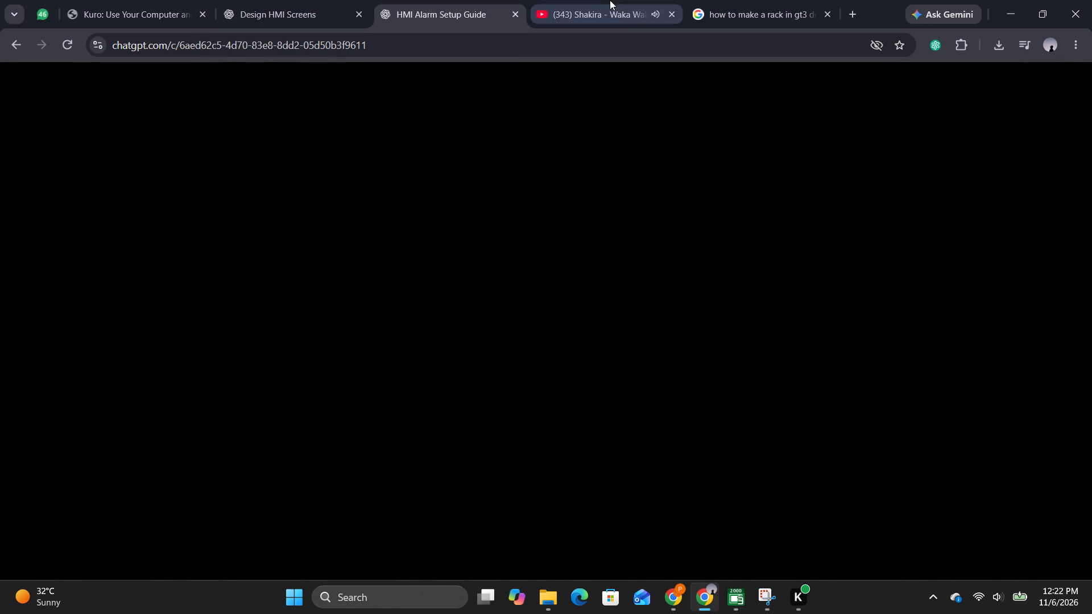
Read through the Google results for "how to make a rack in gt3 designer", covering the rack-drawing instructions and the listed tutorials.
click(710, 0)
scroll(400, 360, down, 1)
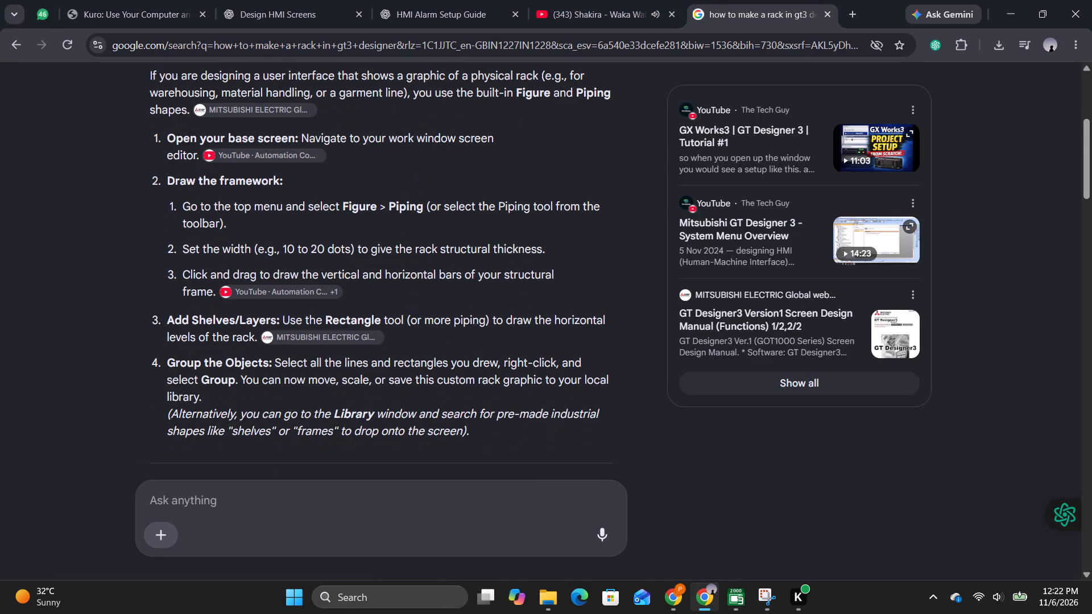
scroll(405, 355, down, 3)
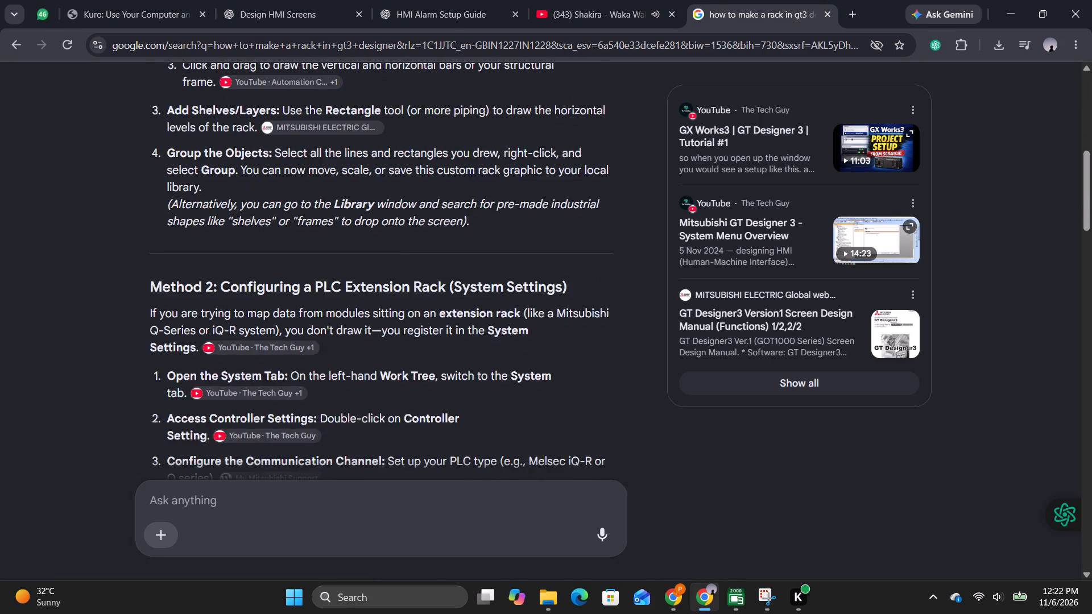
scroll(413, 354, down, 10)
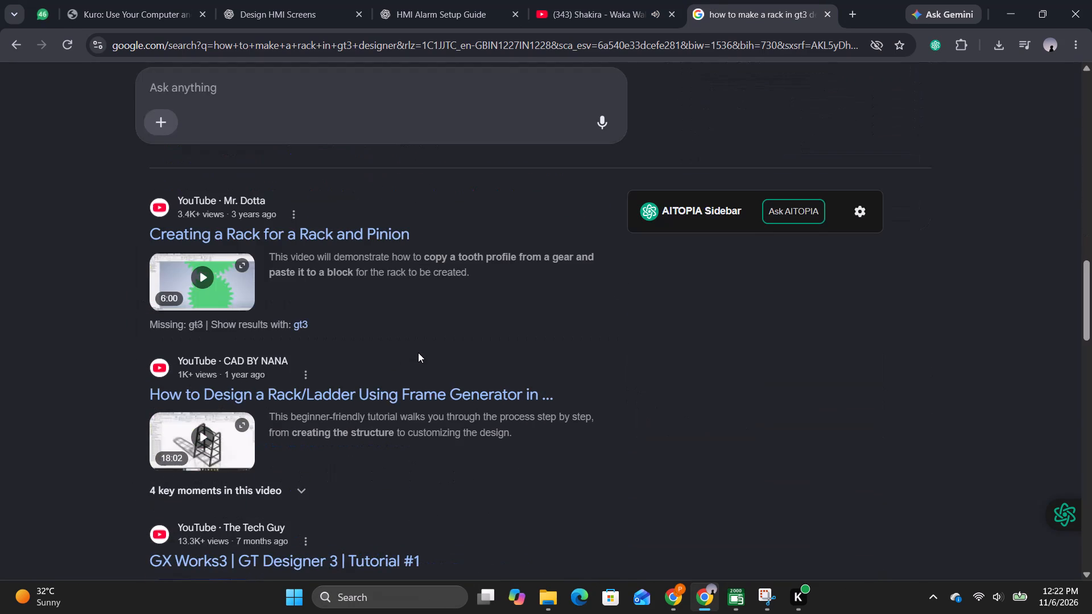
scroll(423, 350, down, 3)
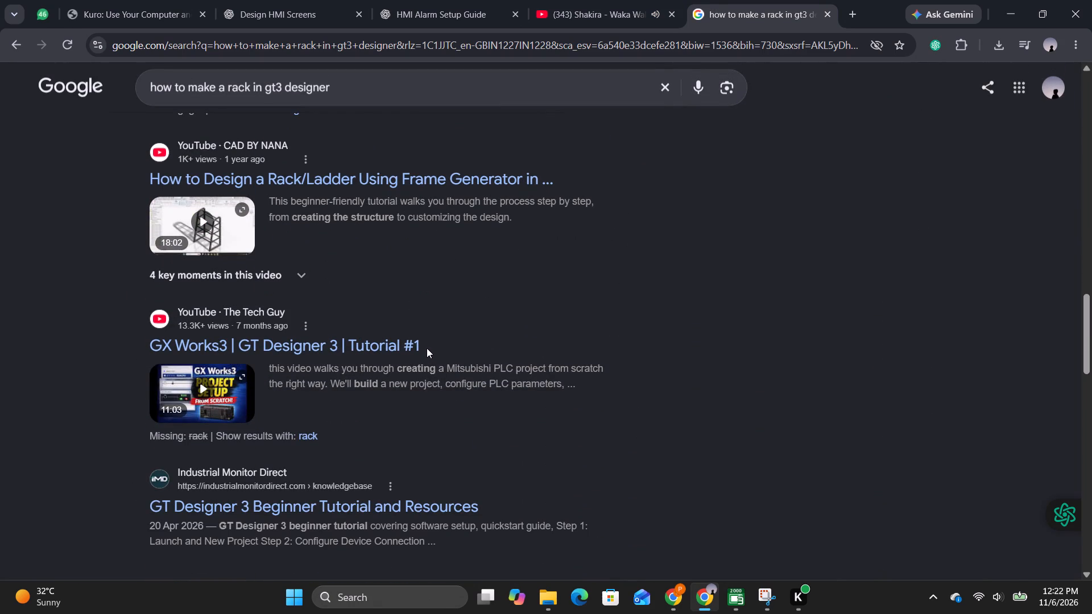
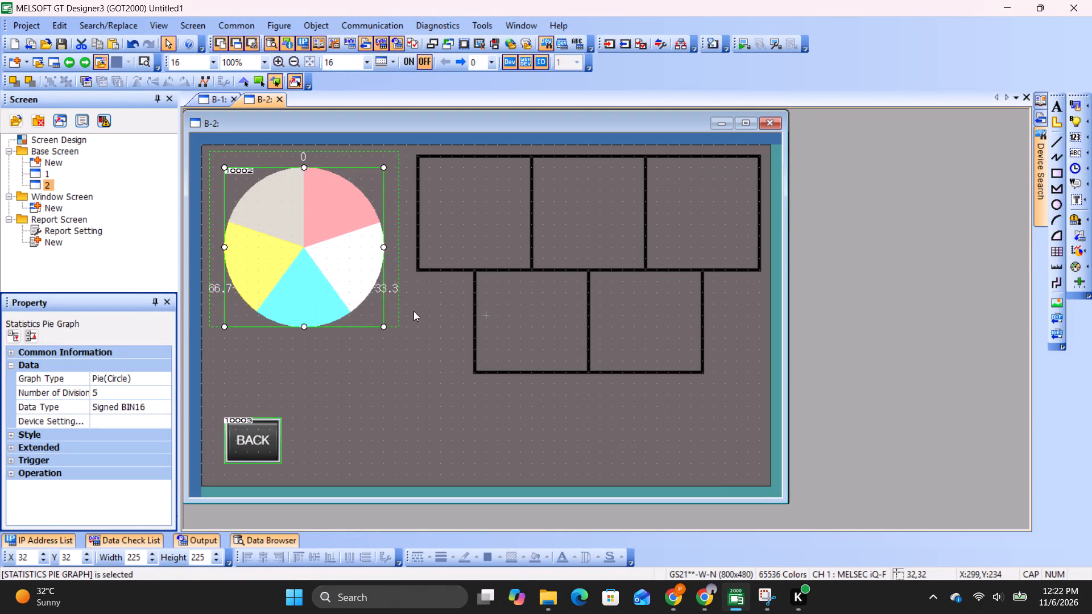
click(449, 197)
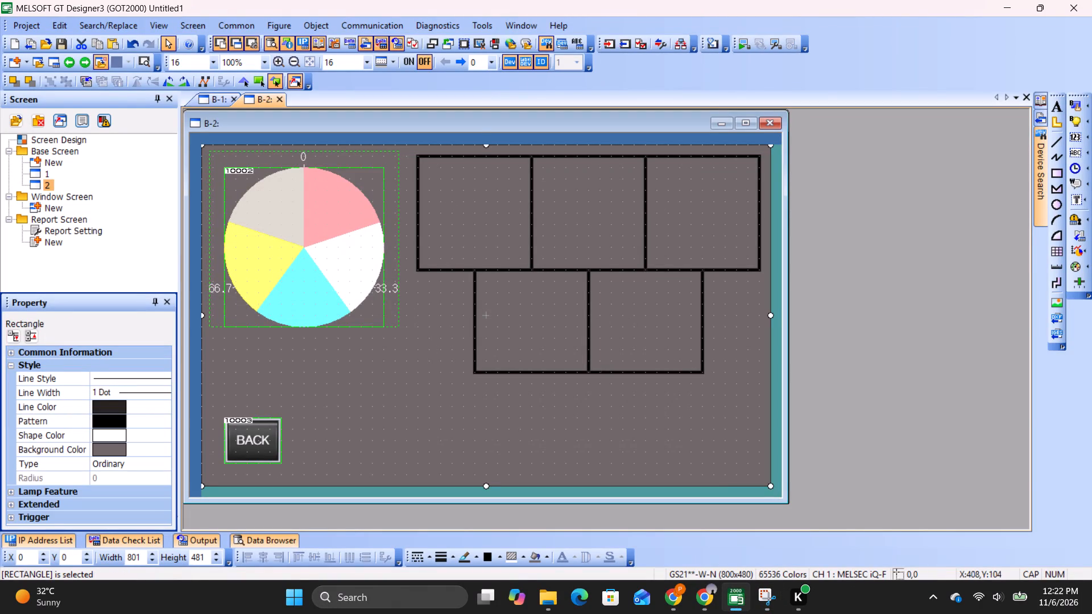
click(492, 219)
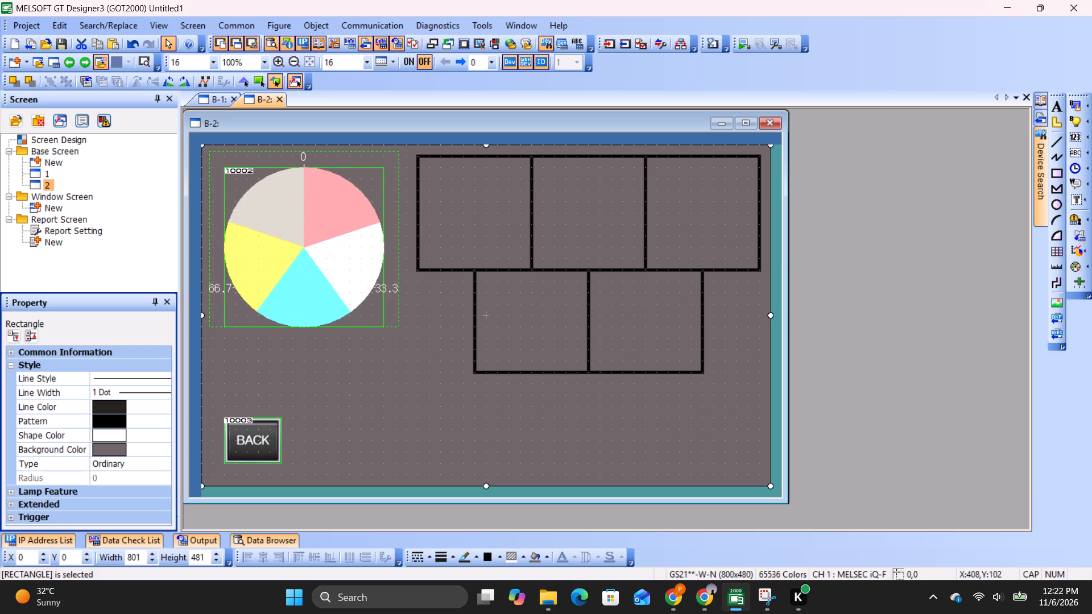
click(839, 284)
Review the rack-monitoring reference in ChatGPT, the HMI mock-ups in Snipping Tool and base screen 1's titled layout before returning to base screen 2.
click(690, 598)
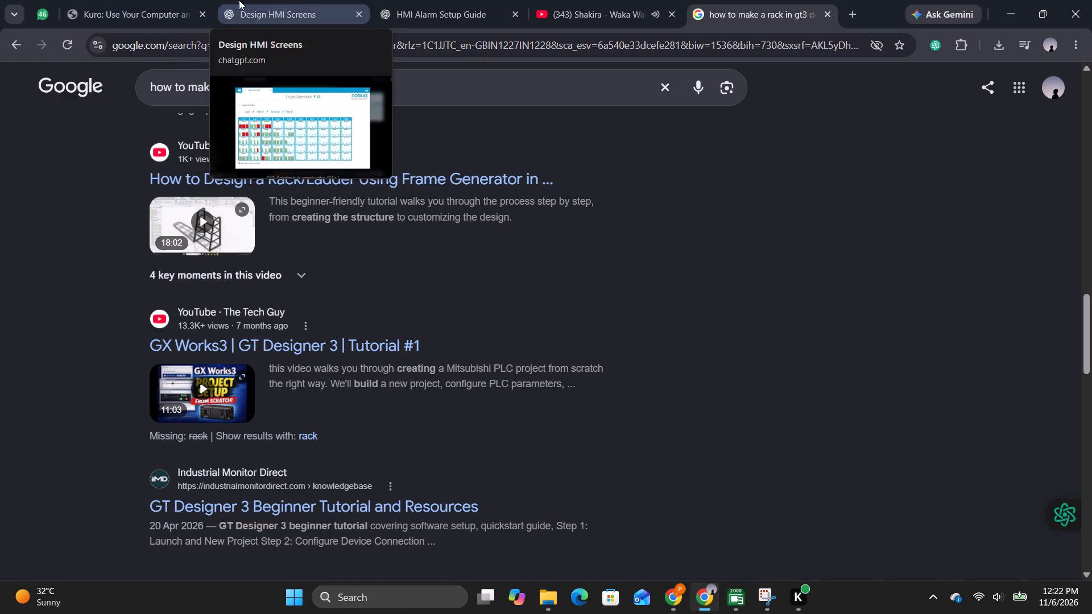
click(288, 0)
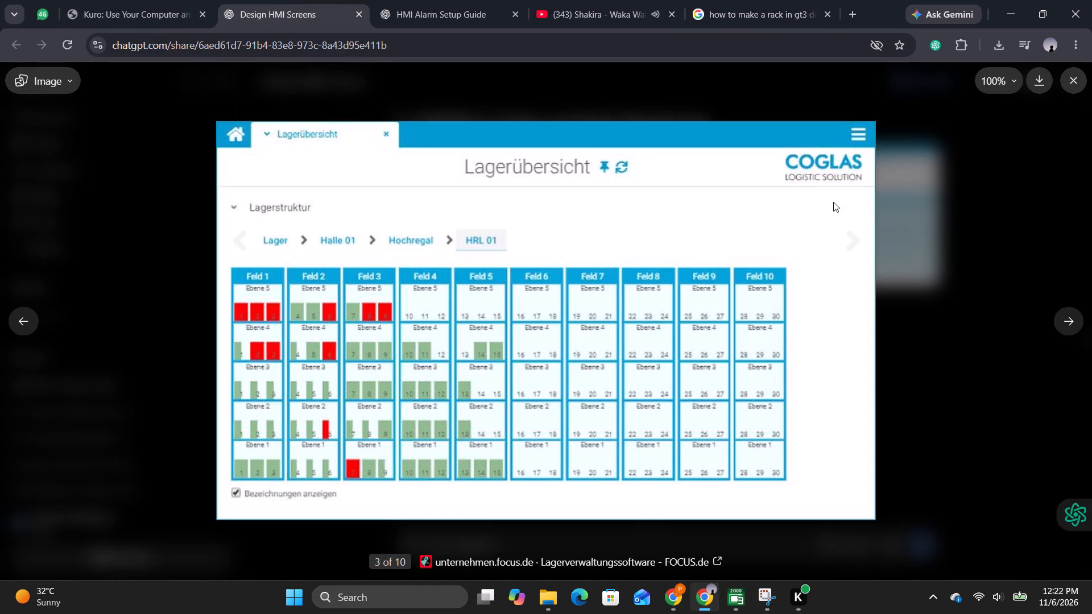
click(956, 258)
click(1072, 84)
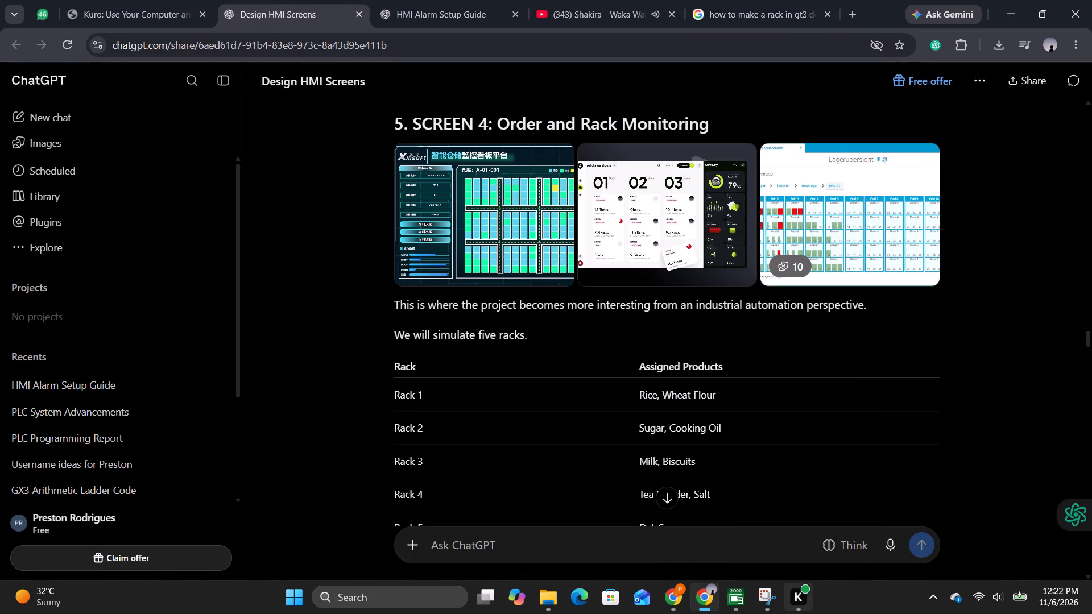
click(764, 600)
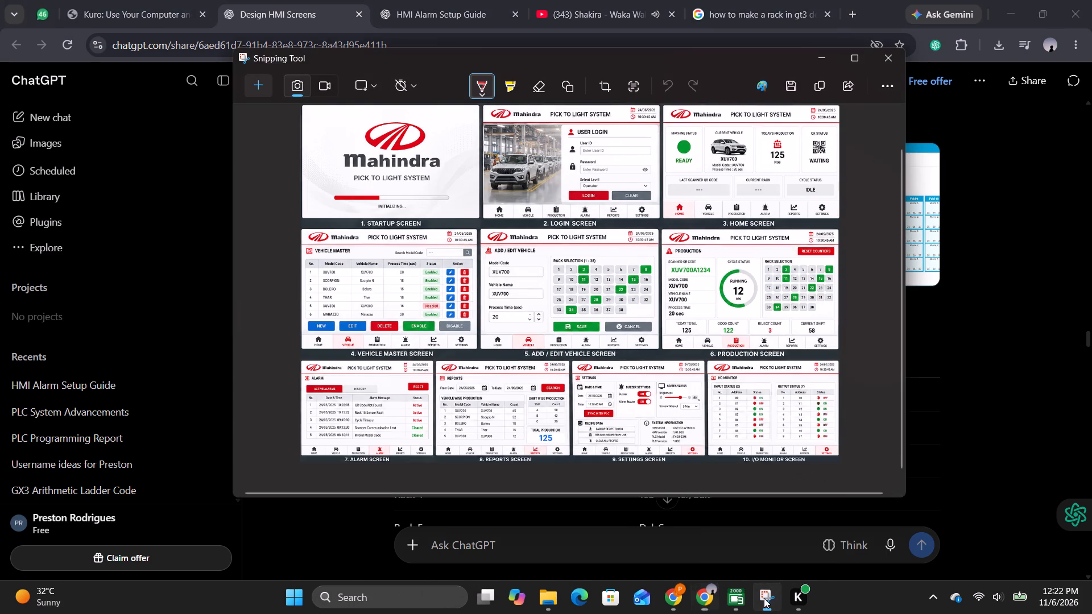
click(746, 603)
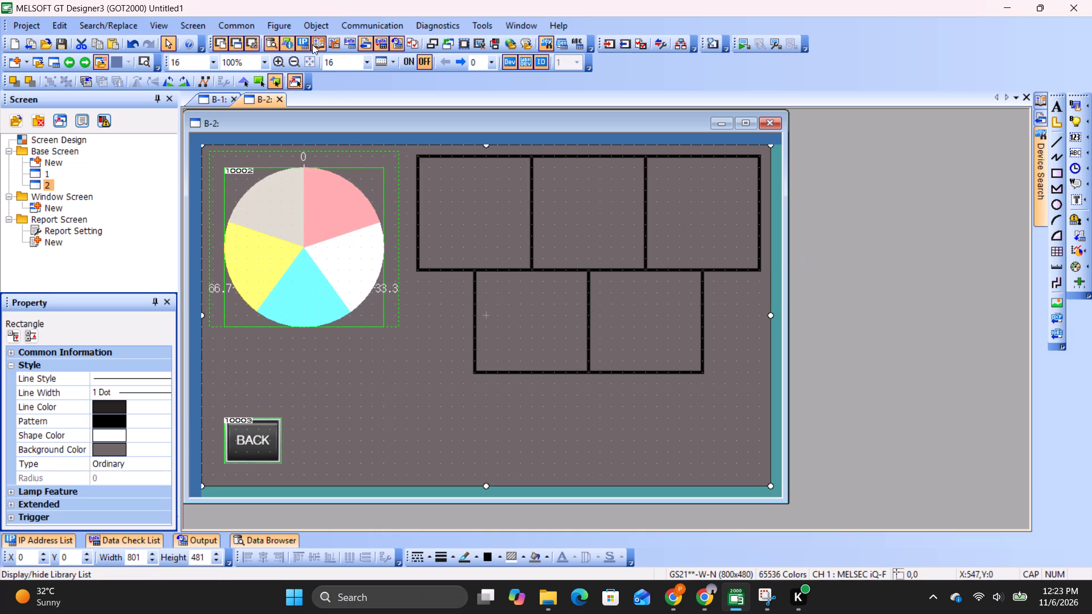
click(201, 101)
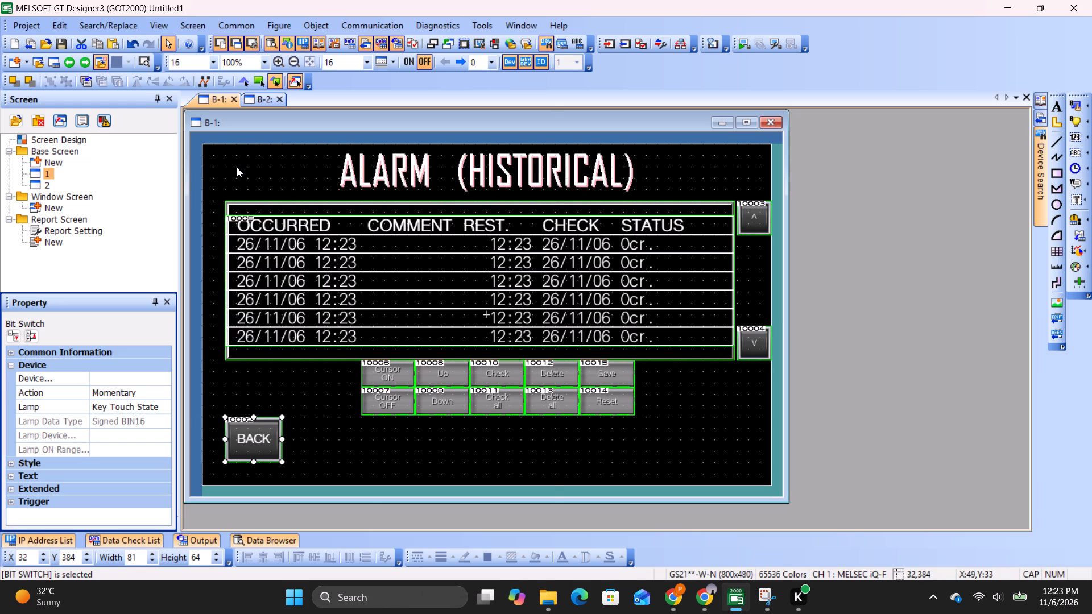
right_drag(295, 294, 368, 501)
click(979, 188)
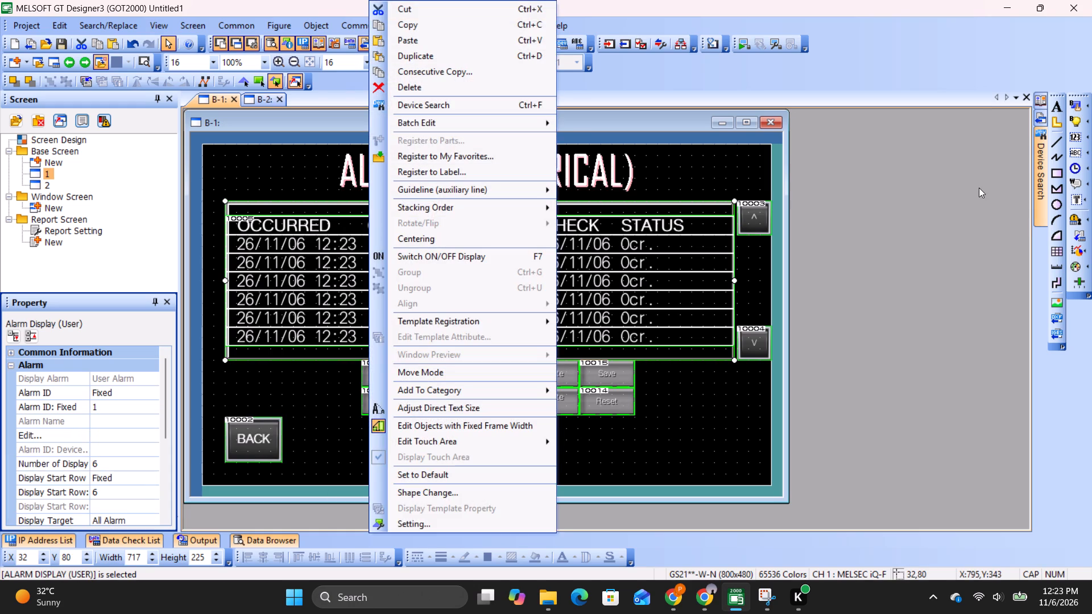
click(261, 102)
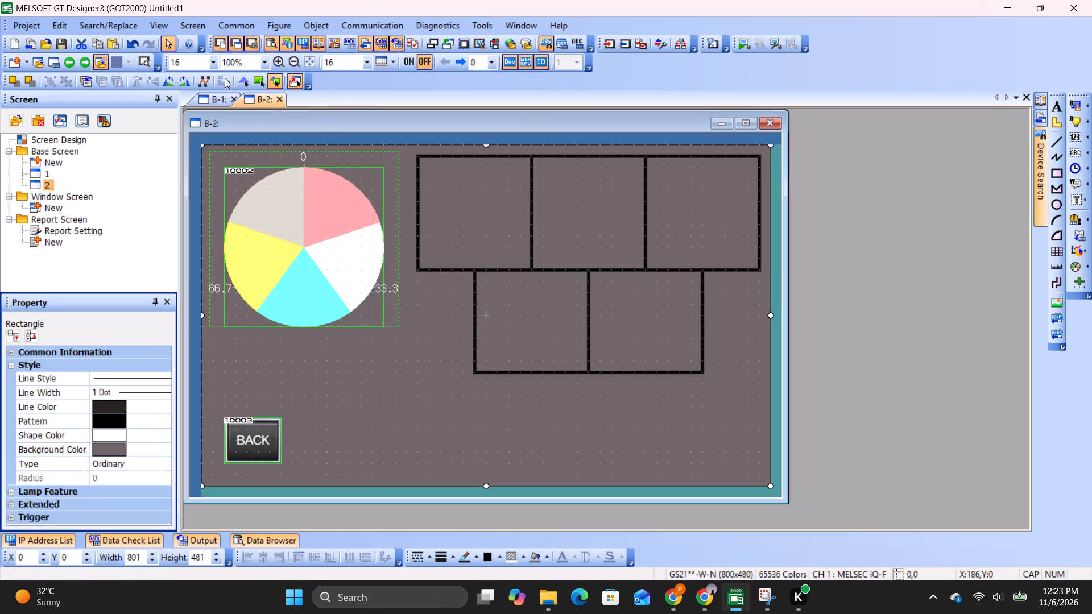
Move the five-cell piping grid straight down to free a band along the upper edge of base screen 2.
click(588, 208)
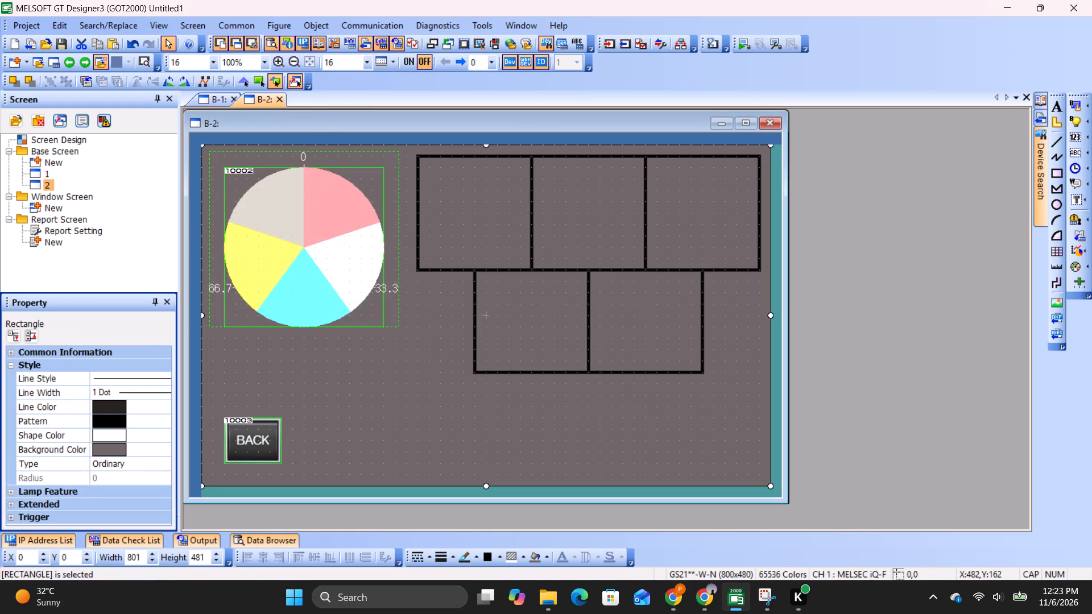
click(532, 269)
drag(532, 269, 533, 297)
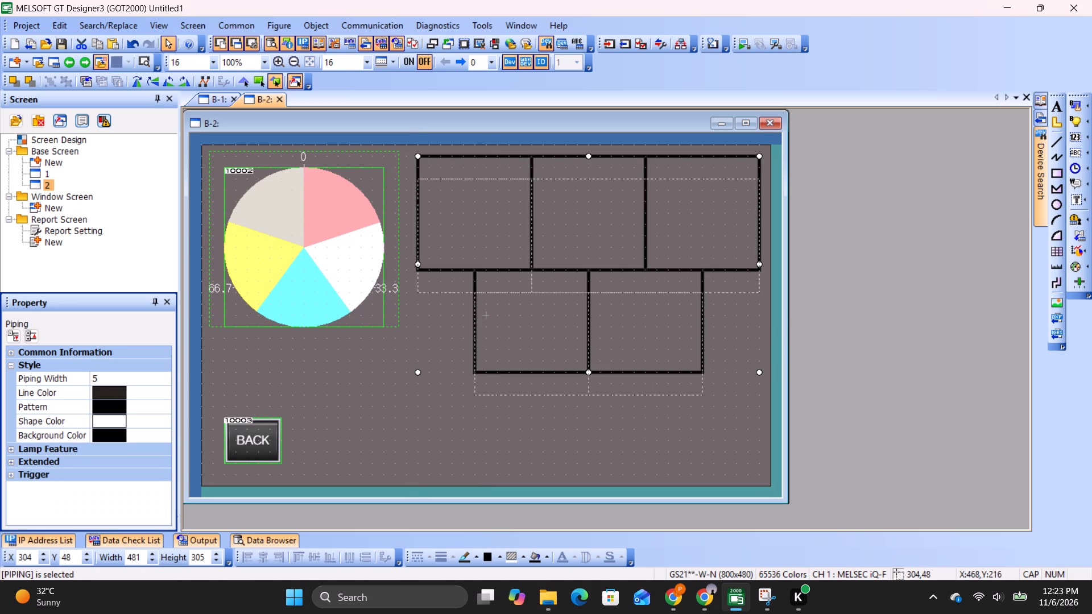
drag(533, 297, 533, 309)
Move the statistics pie graph straight down to X 32, Y 112, keeping it above the BACK switch.
click(326, 262)
drag(326, 262, 334, 294)
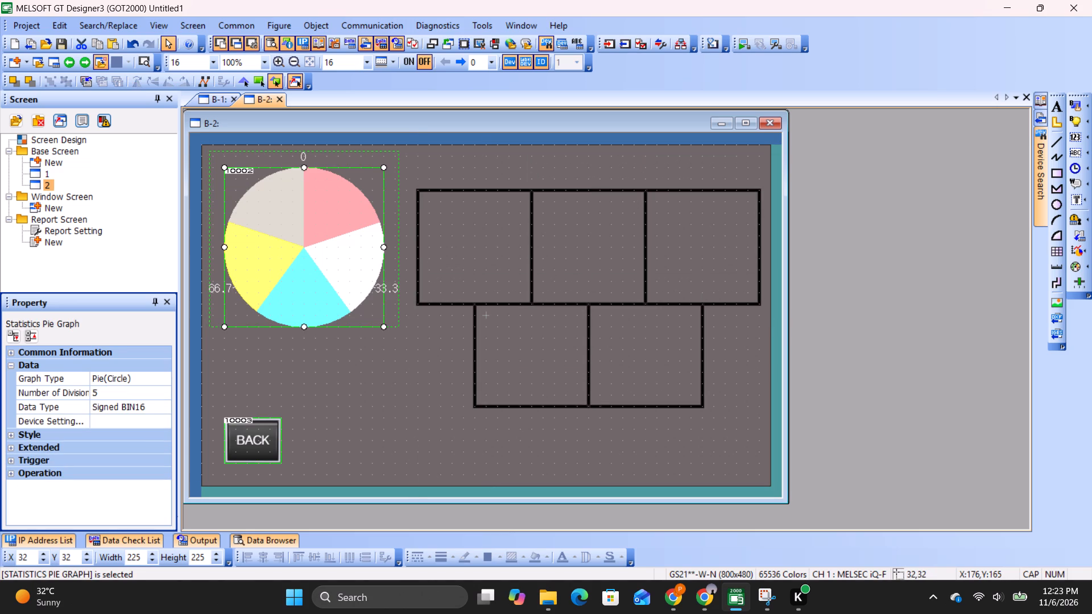
drag(334, 294, 334, 322)
click(773, 56)
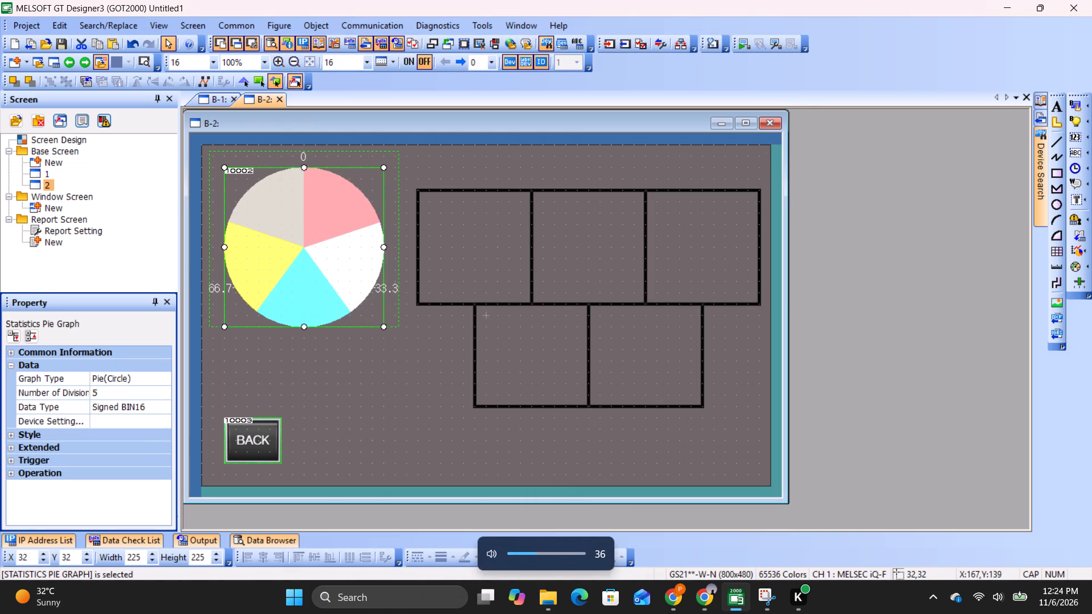
drag(318, 262, 323, 300)
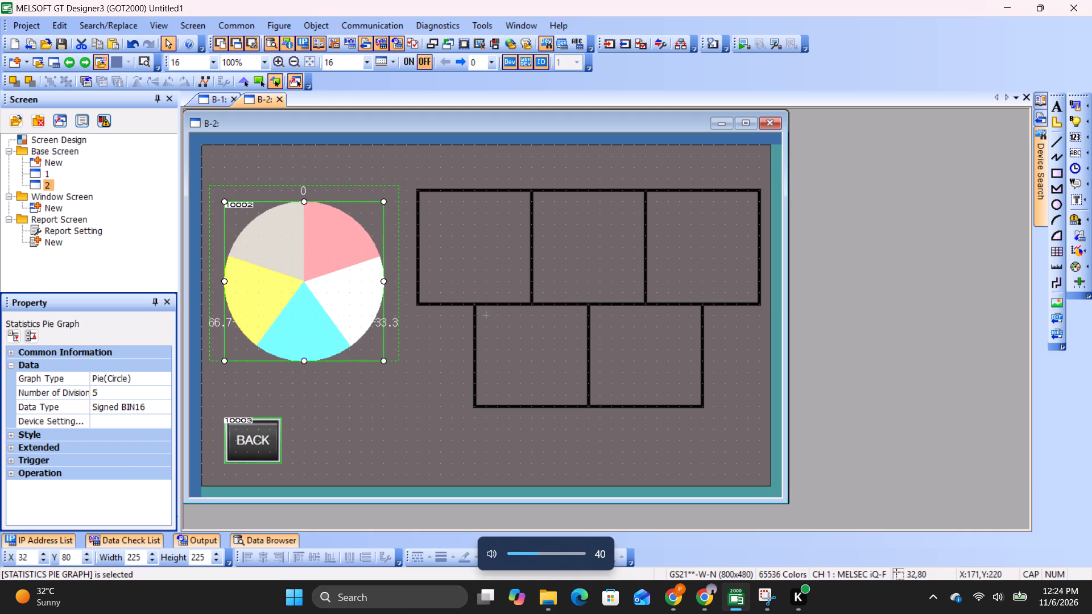
drag(323, 300, 323, 313)
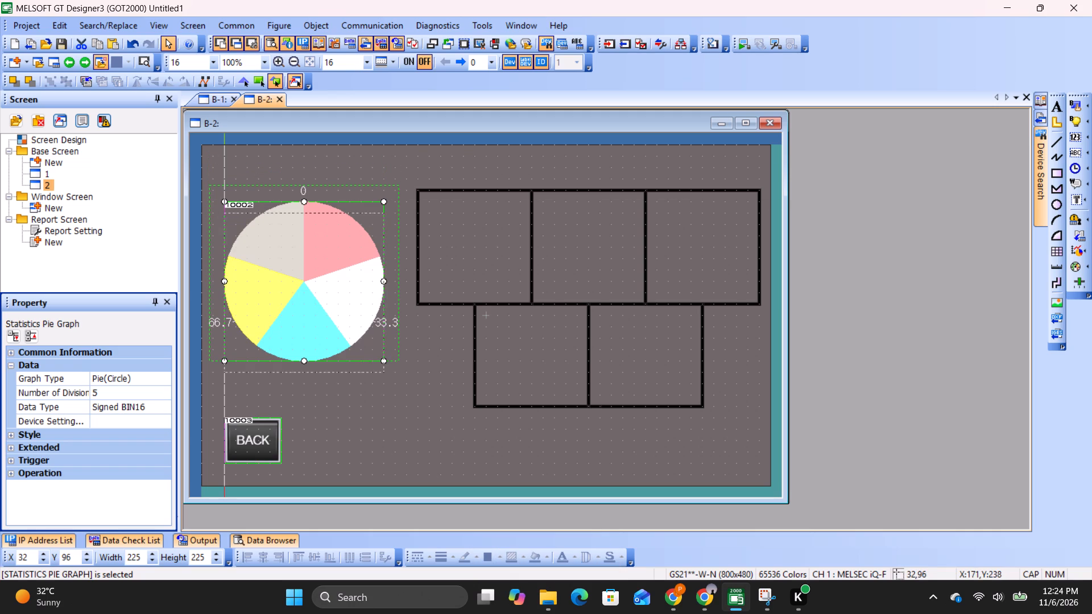
drag(323, 313, 322, 326)
click(321, 321)
drag(904, 291, 901, 285)
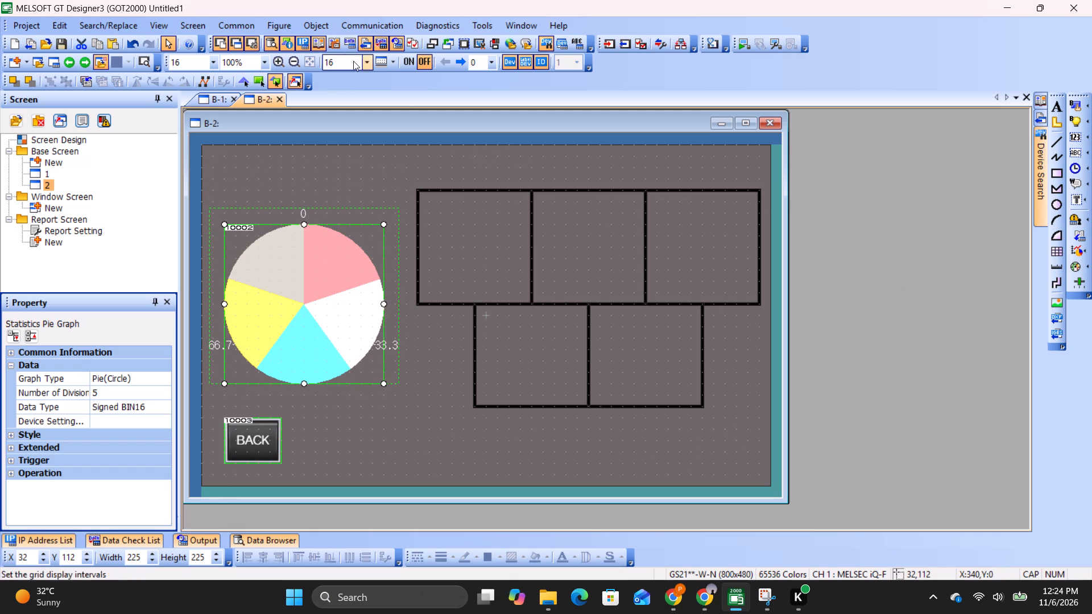
Place a new text figure in the free area above the pie graph.
click(285, 19)
click(300, 44)
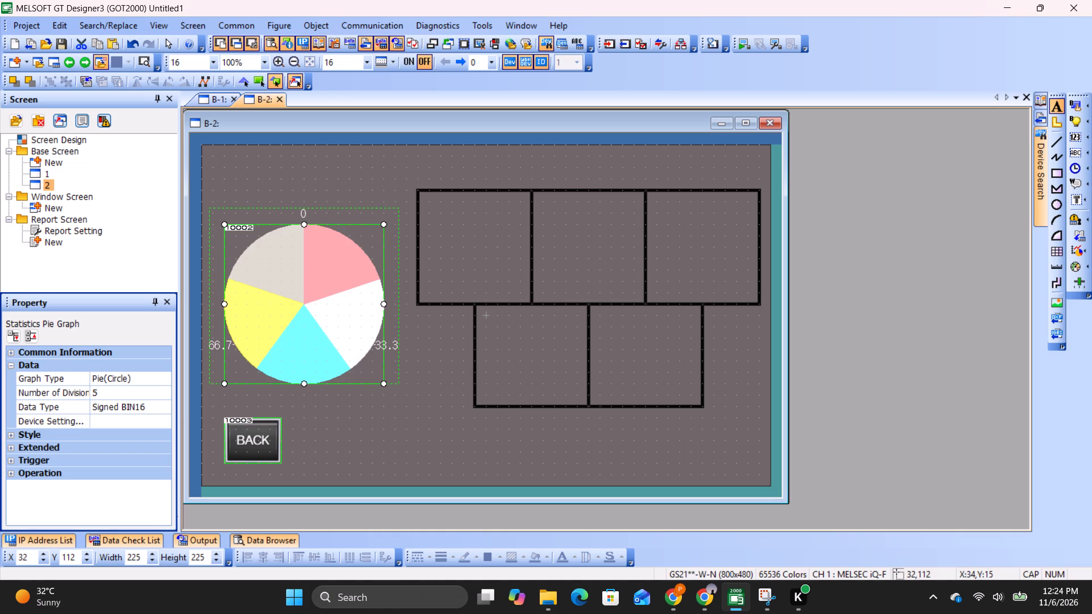
drag(226, 155, 301, 185)
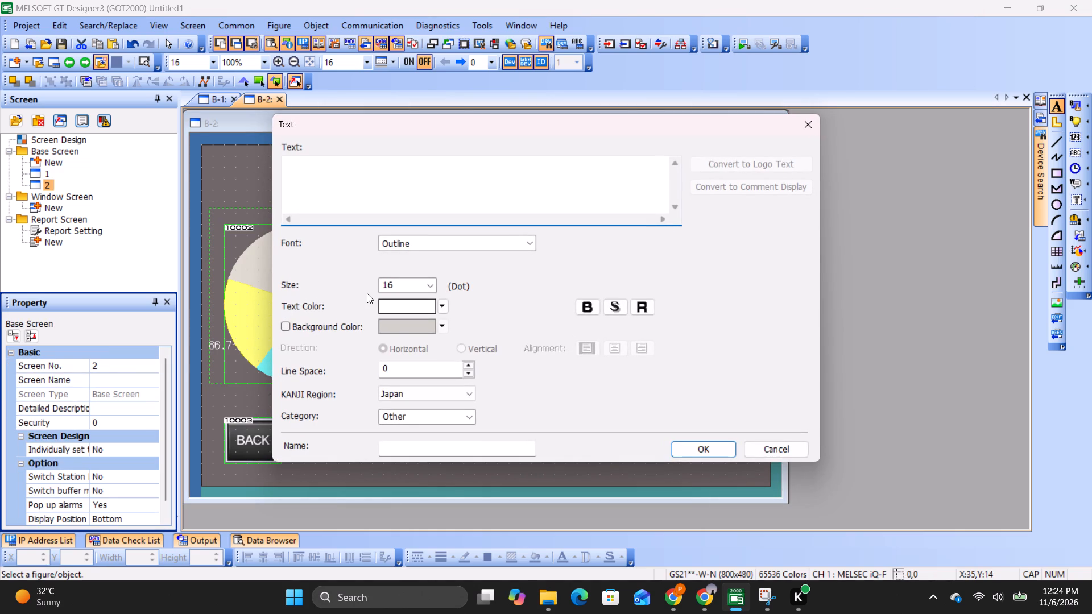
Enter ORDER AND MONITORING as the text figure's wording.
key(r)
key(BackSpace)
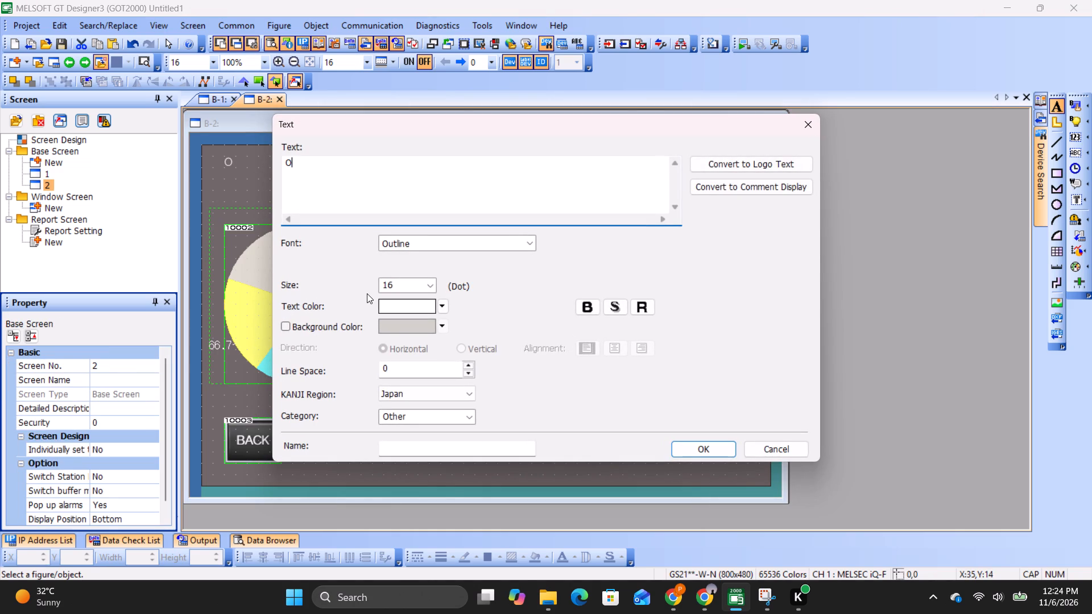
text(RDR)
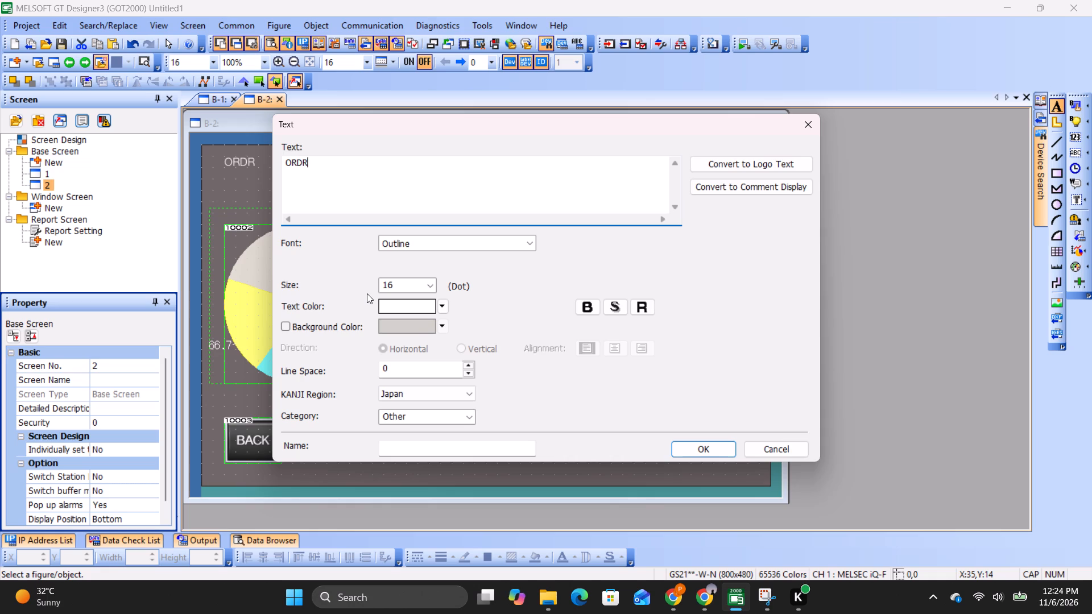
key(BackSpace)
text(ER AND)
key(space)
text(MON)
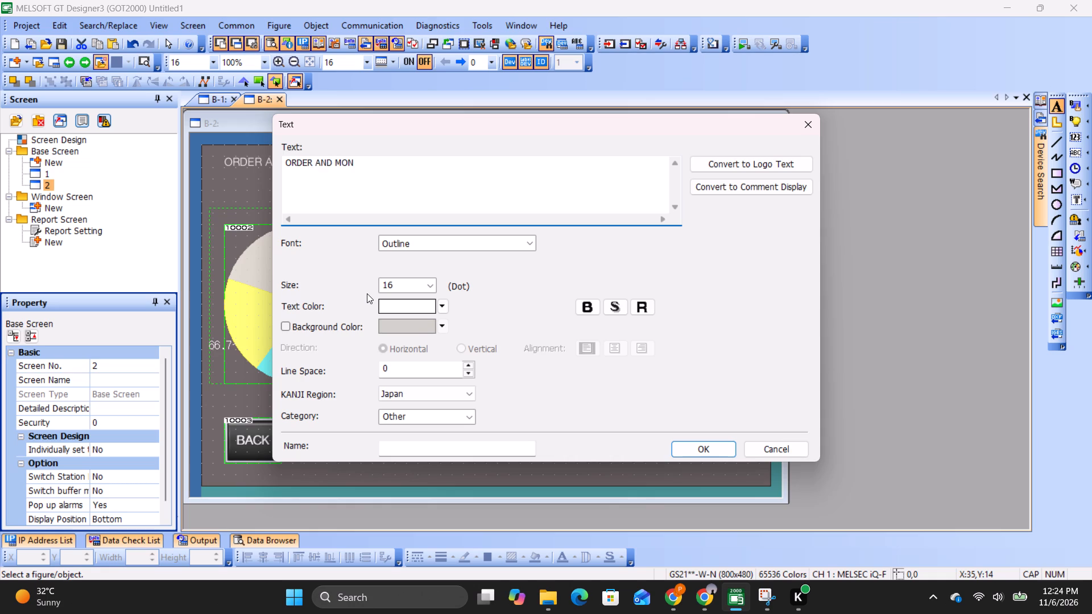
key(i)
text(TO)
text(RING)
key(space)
Check the HMI mock-ups in Snipping Tool and the Order and Rack Monitoring section in ChatGPT for the title wording.
click(760, 603)
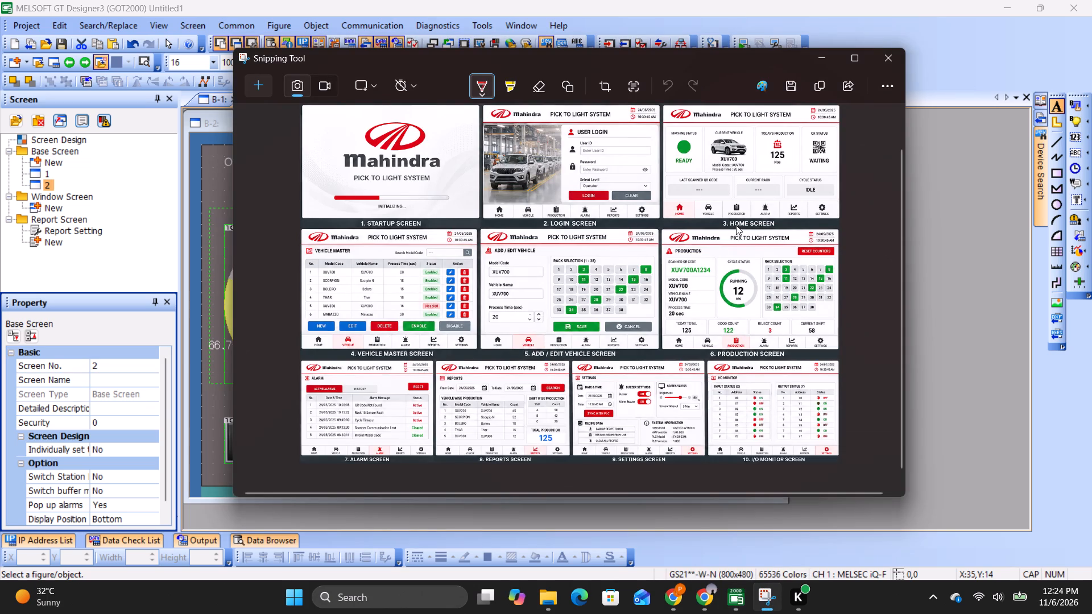
click(838, 67)
click(701, 612)
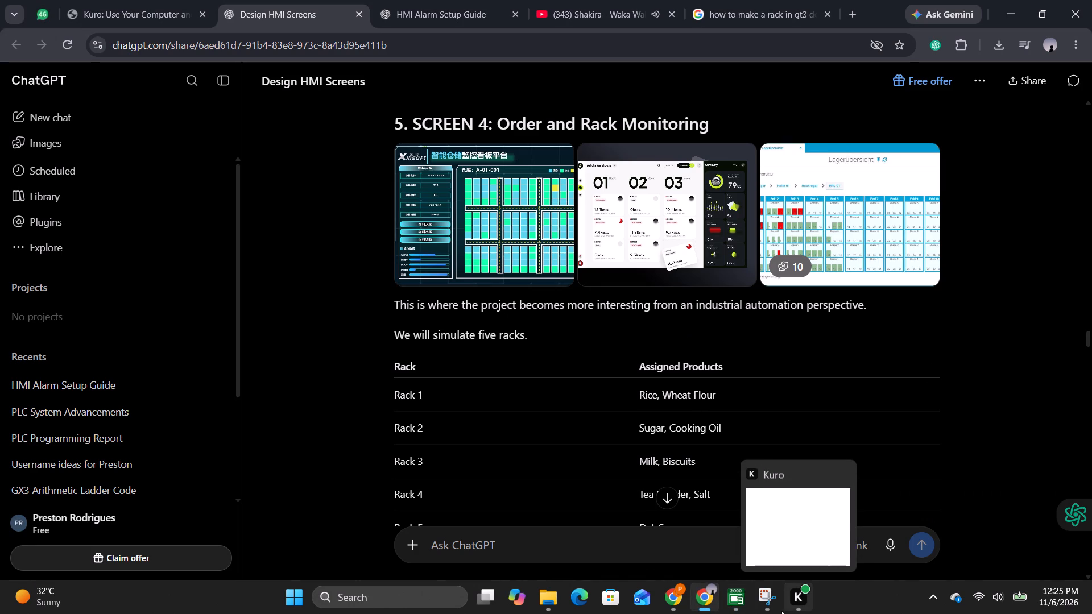
click(761, 599)
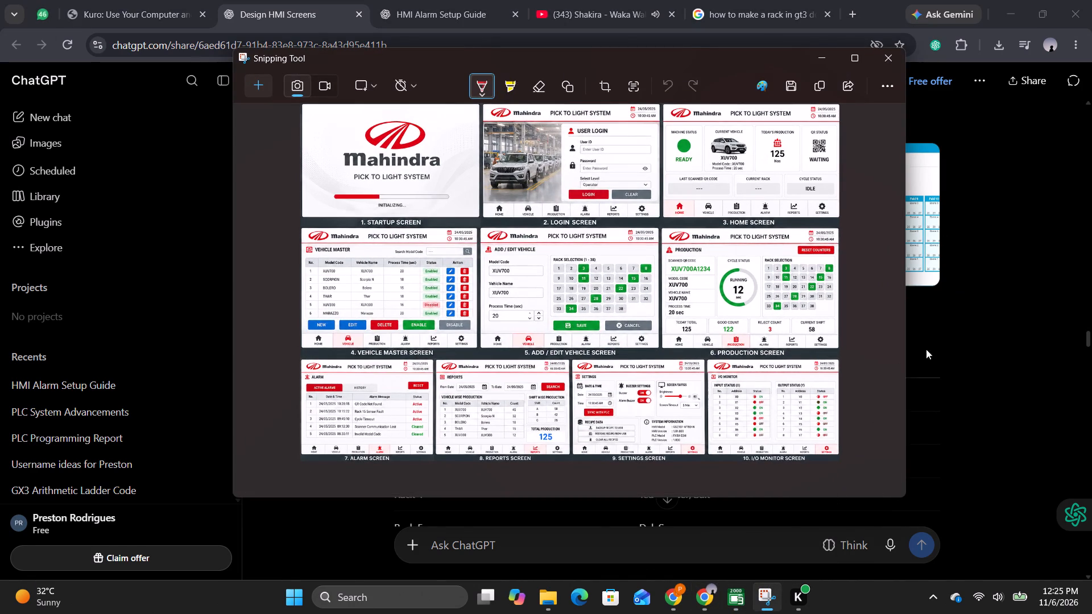
click(730, 594)
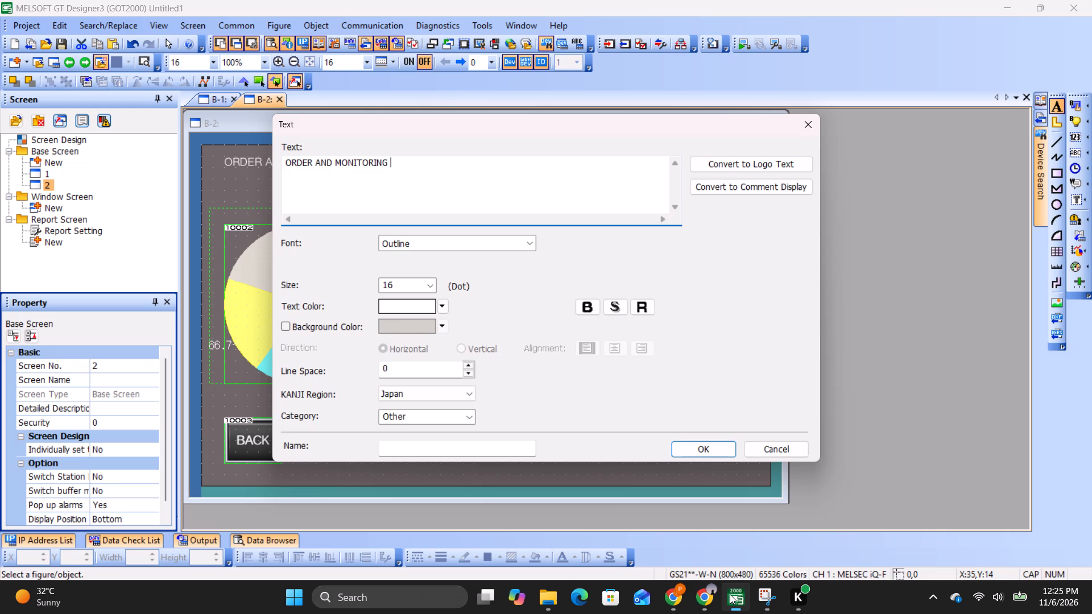
Replace the text figure's wording with ORDER AND PRODUCT DATA.
key(BackSpace)
key(BackSpace)
key(BackSpace)
key(BackSpace)
key(BackSpace)
key(BackSpace)
key(BackSpace)
key(BackSpace)
key(BackSpace)
key(BackSpace)
key(BackSpace)
key(BackSpace)
key(BackSpace)
key(BackSpace)
key(BackSpace)
key(BackSpace)
key(BackSpace)
key(BackSpace)
key(BackSpace)
key(BackSpace)
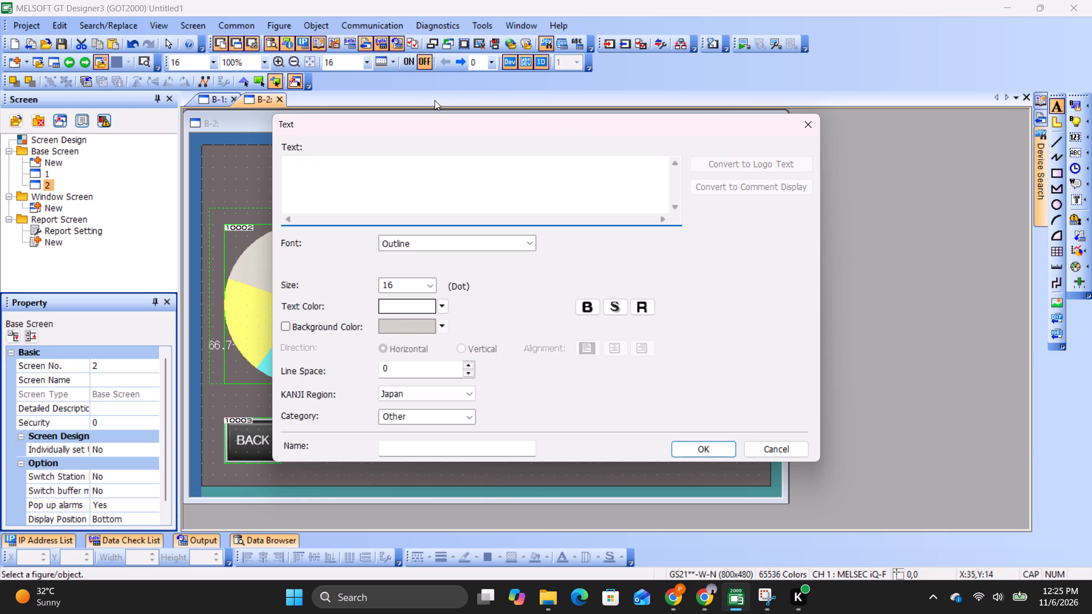
text(ORDER AND)
key(space)
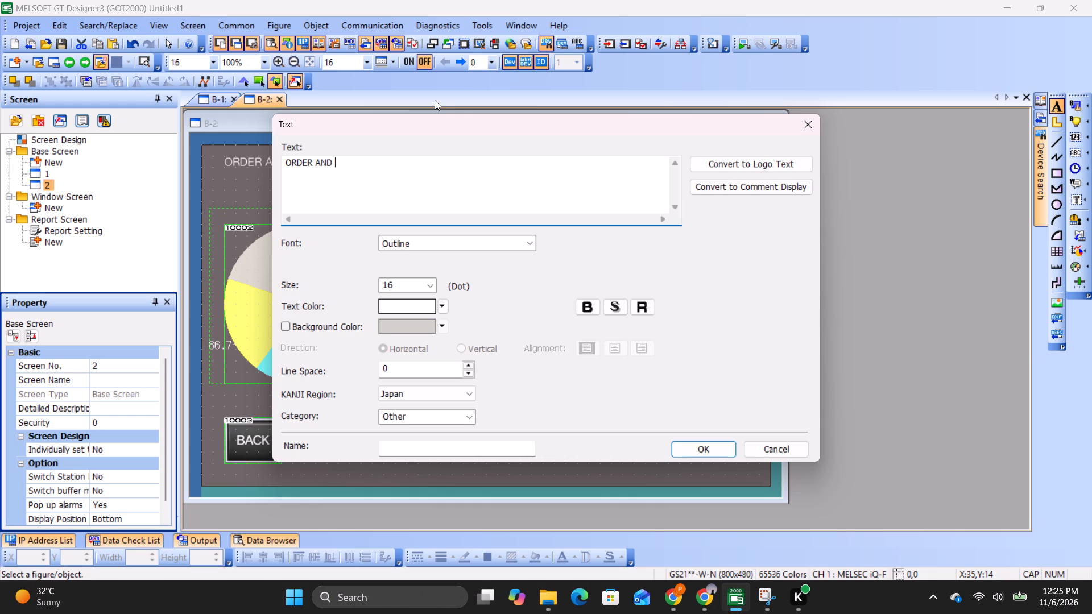
text(PRODUCT DATA)
key(Return)
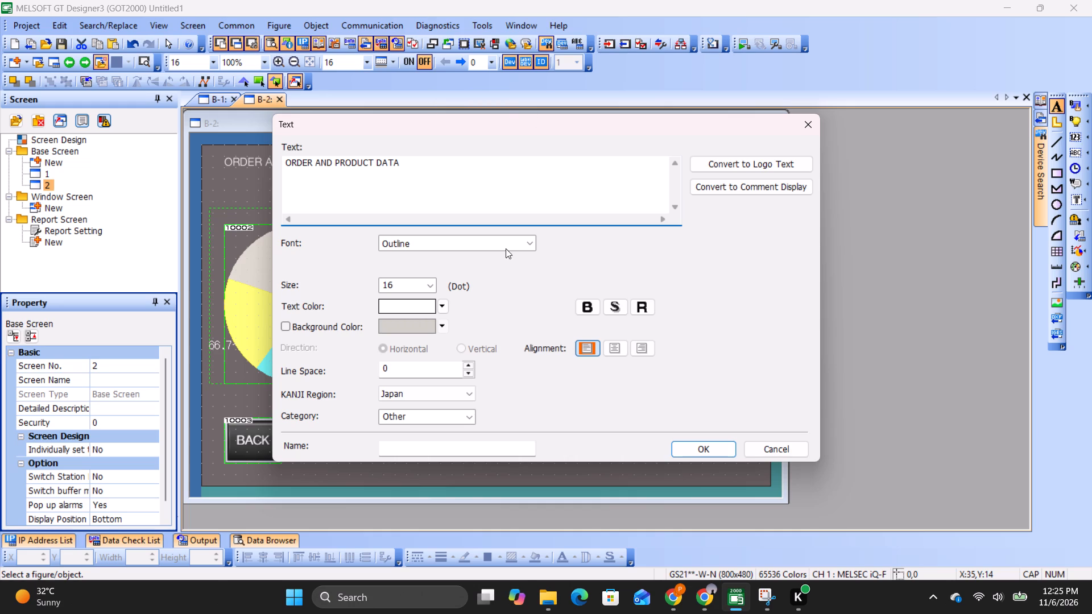
Set the title text to bold Agency FB with a size of 72 dots.
click(592, 309)
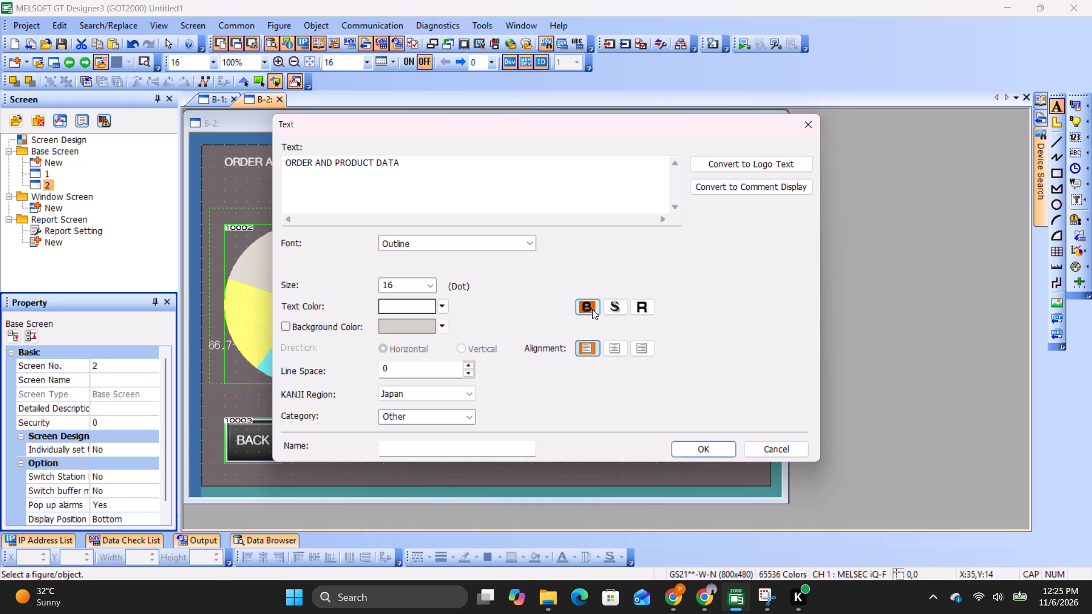
click(450, 237)
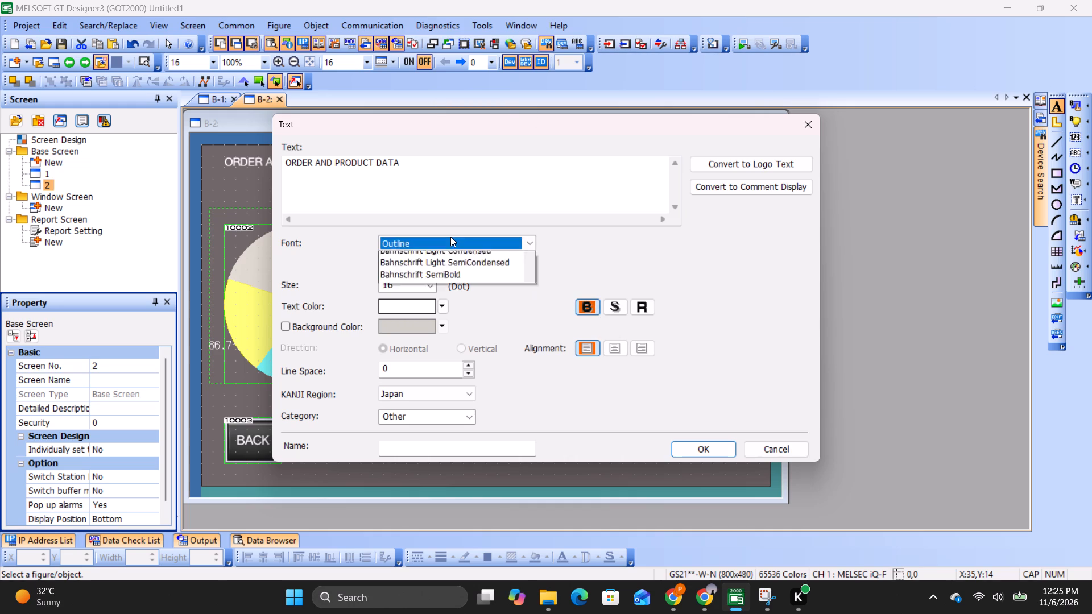
click(428, 285)
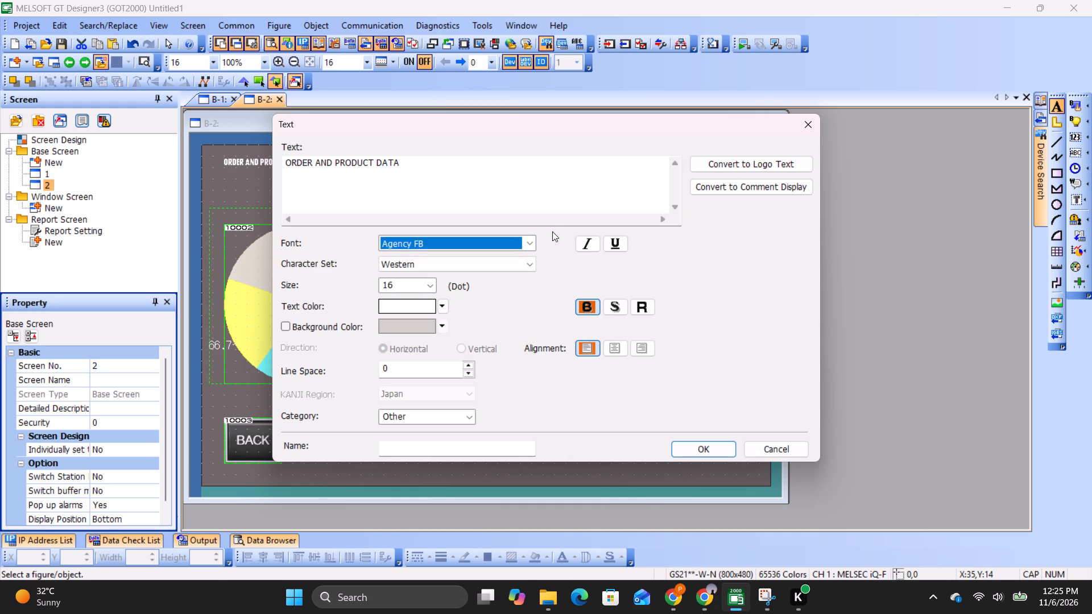
click(433, 283)
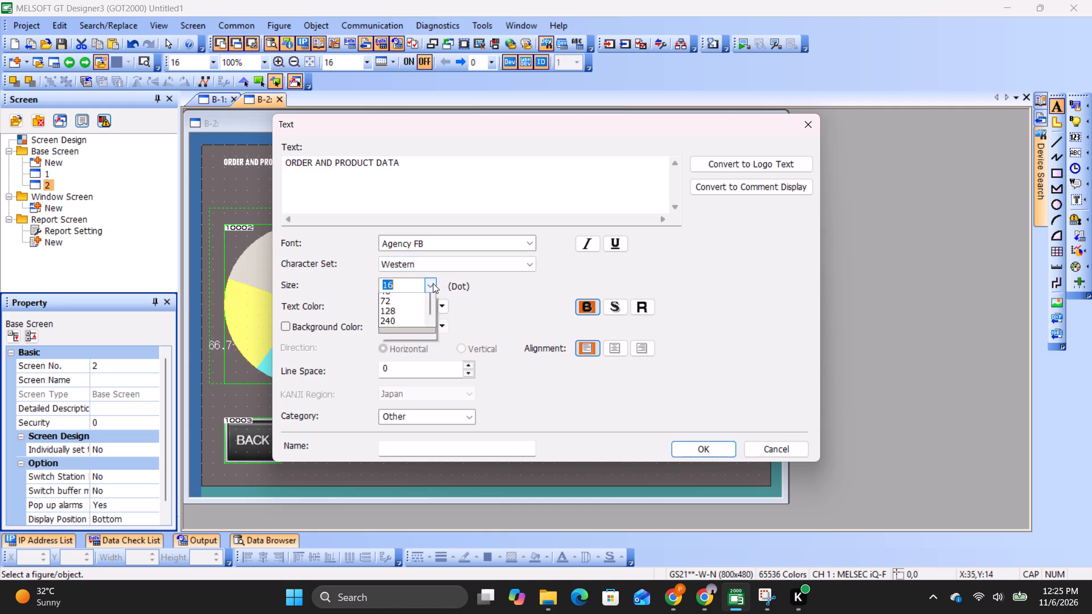
click(398, 355)
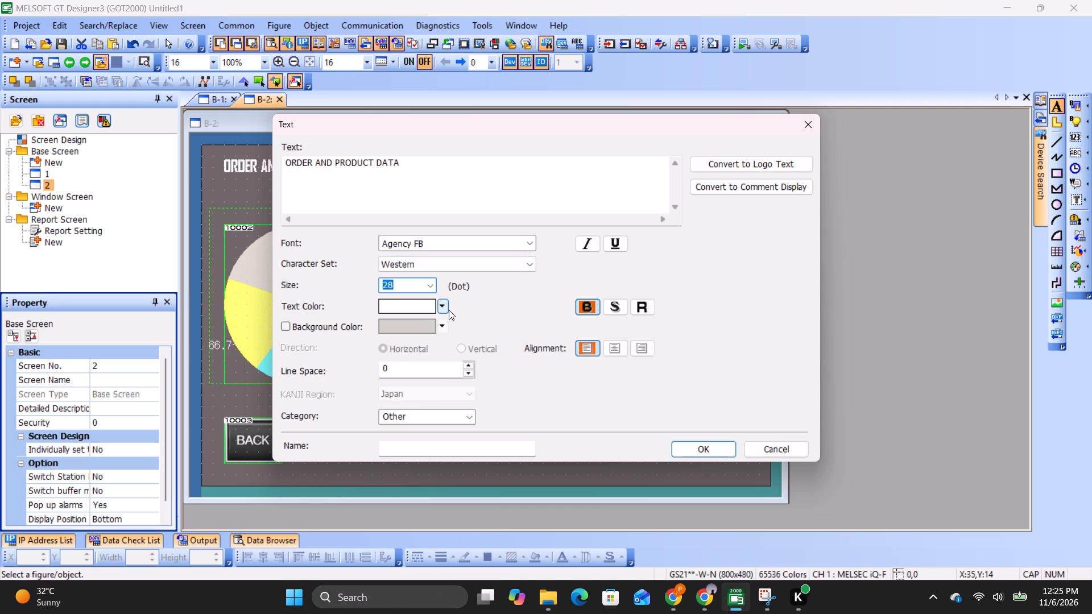
click(436, 283)
click(393, 383)
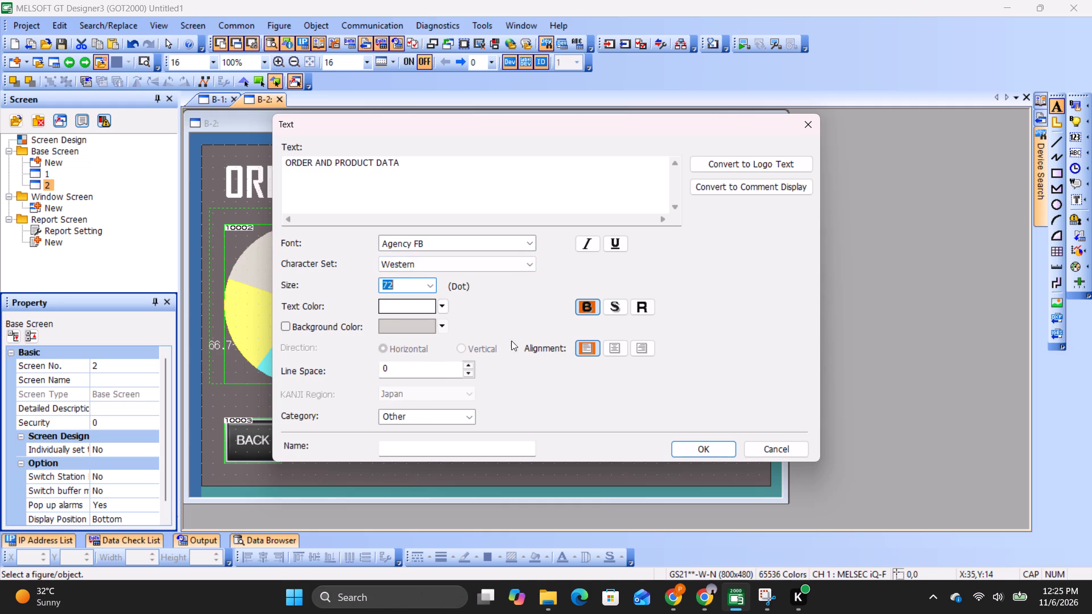
click(430, 283)
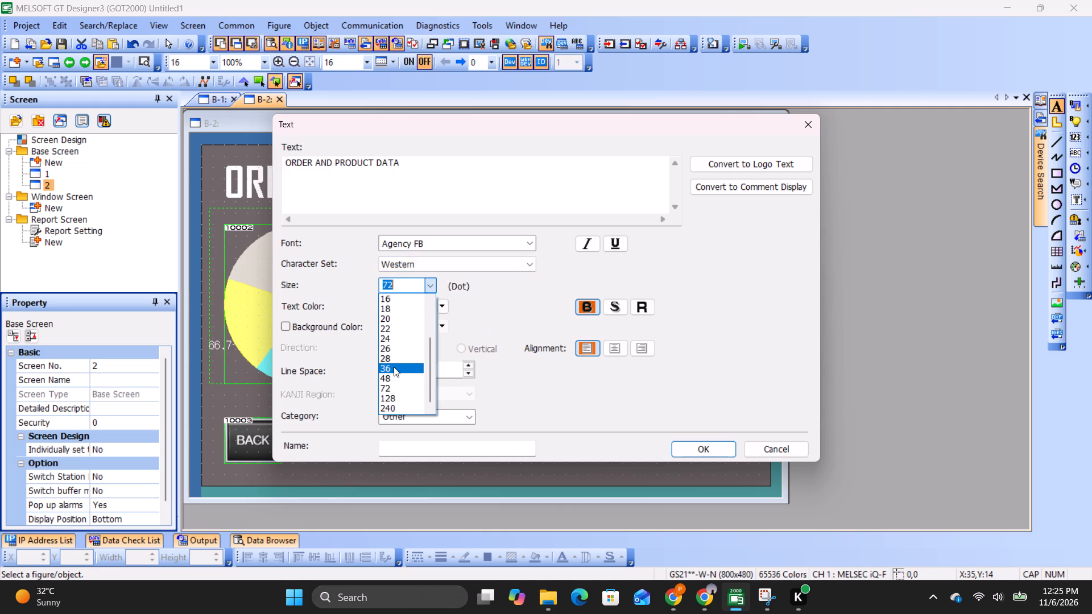
click(393, 375)
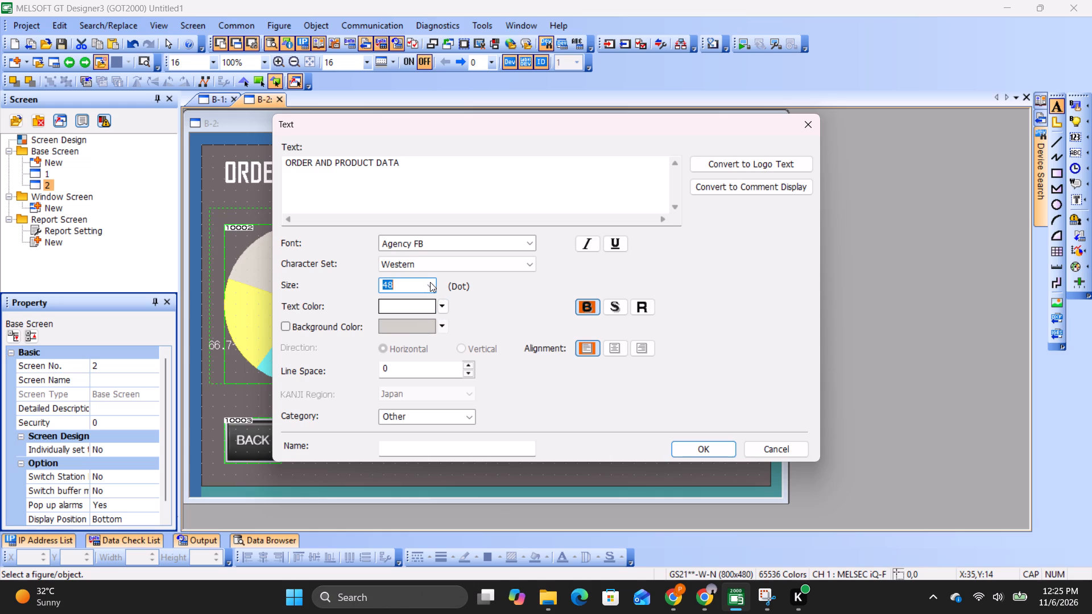
click(431, 283)
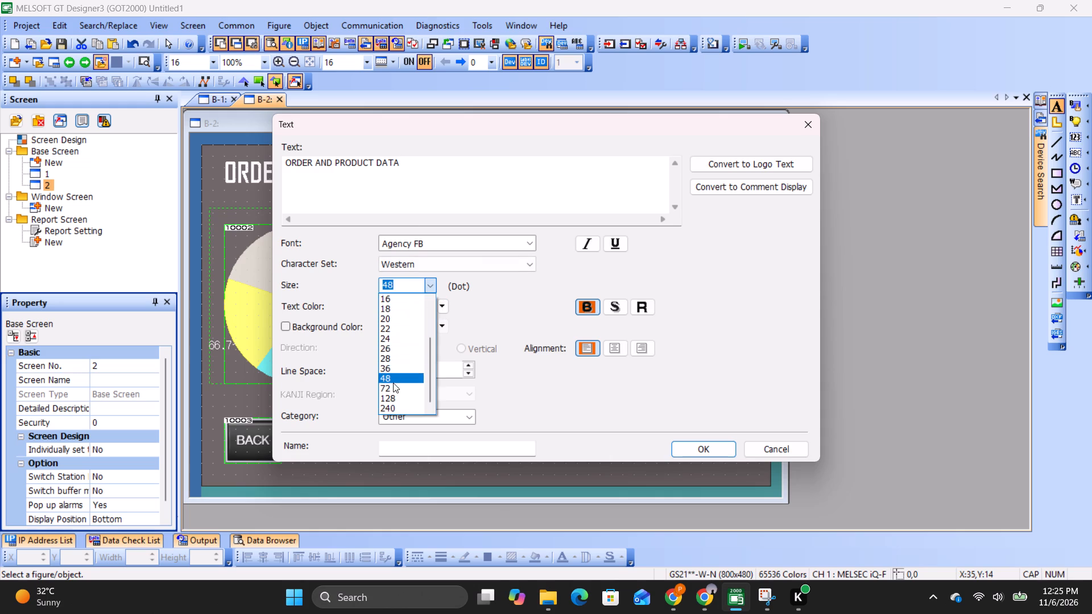
click(393, 383)
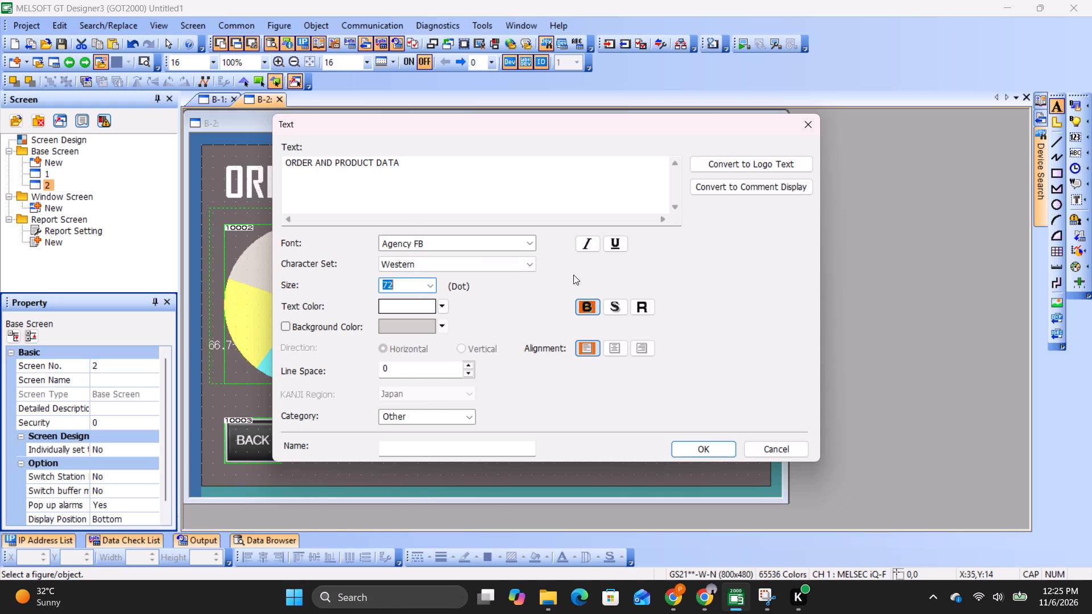
Change the title's text style to Solid with a violet-blue solid colour and accept the text settings.
click(612, 305)
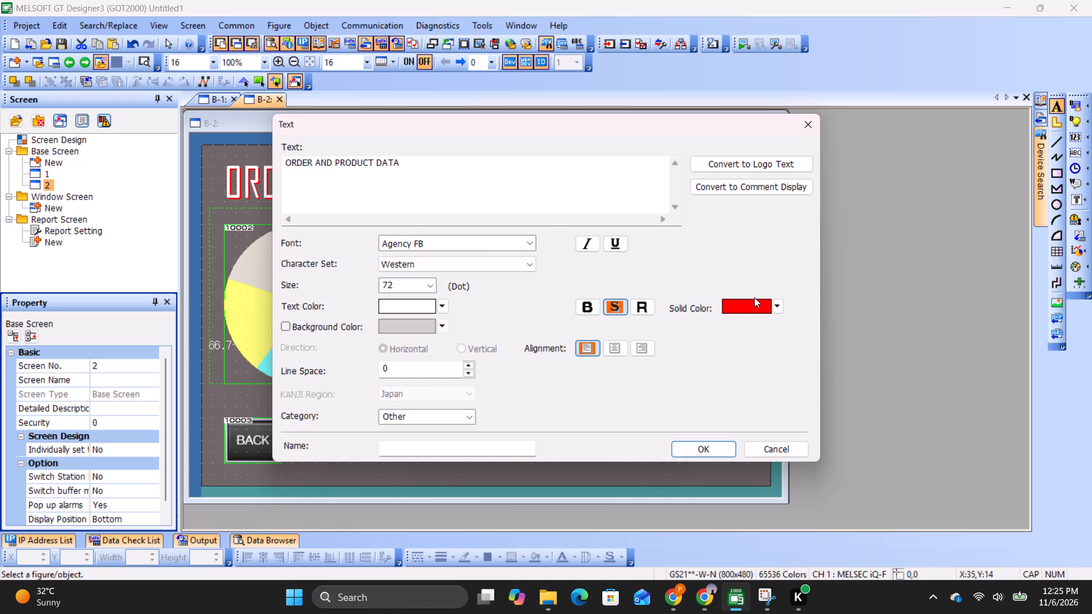
click(781, 301)
click(761, 371)
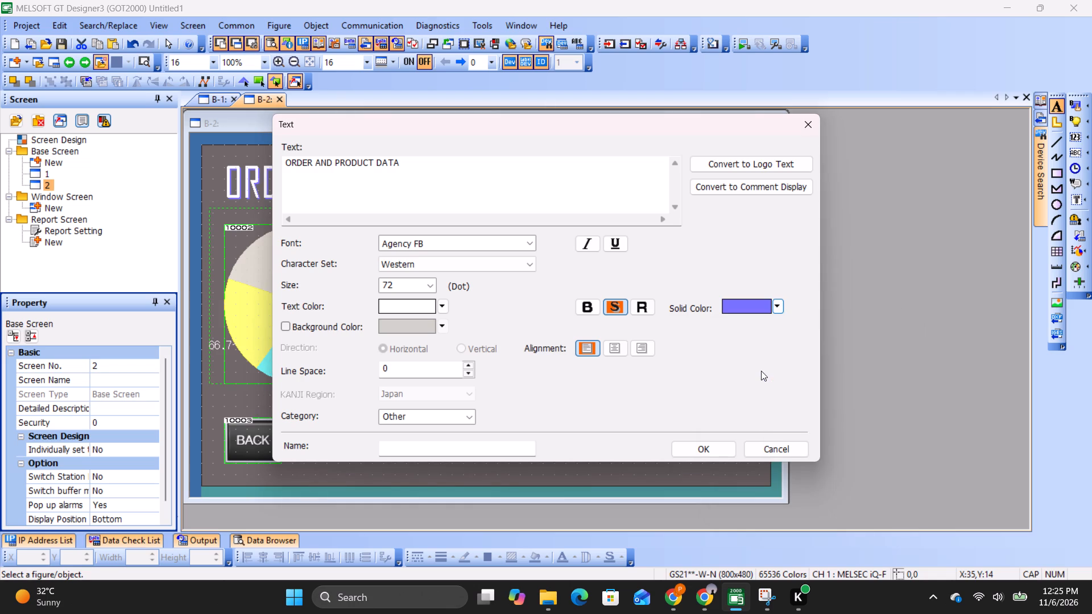
click(700, 451)
Move the five-cell piping grid down to X 304, Y 80 so it clears the title.
click(606, 231)
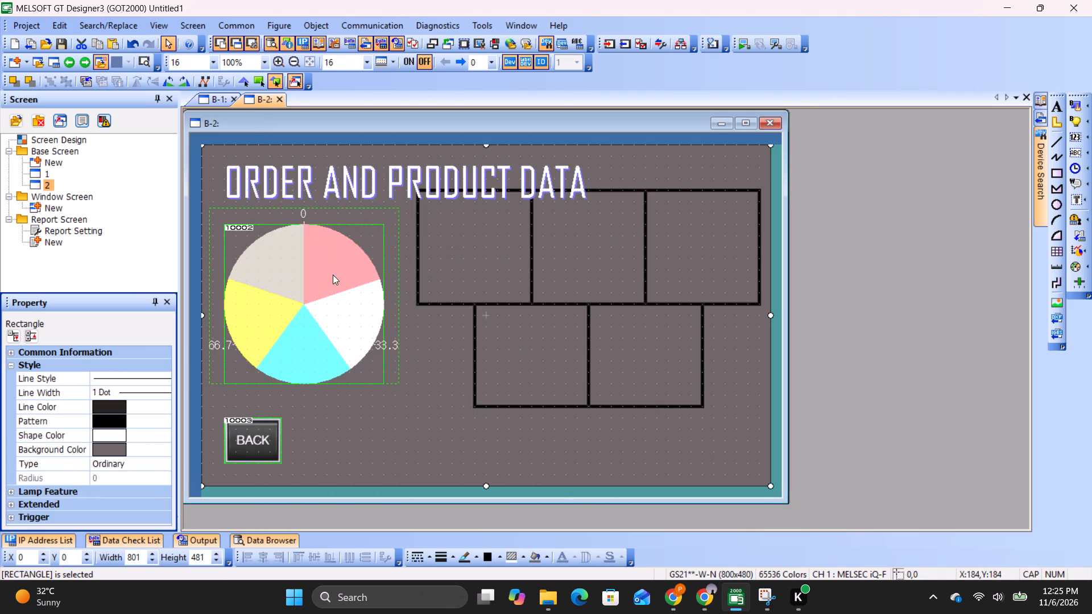
drag(645, 272, 647, 284)
drag(647, 284, 647, 303)
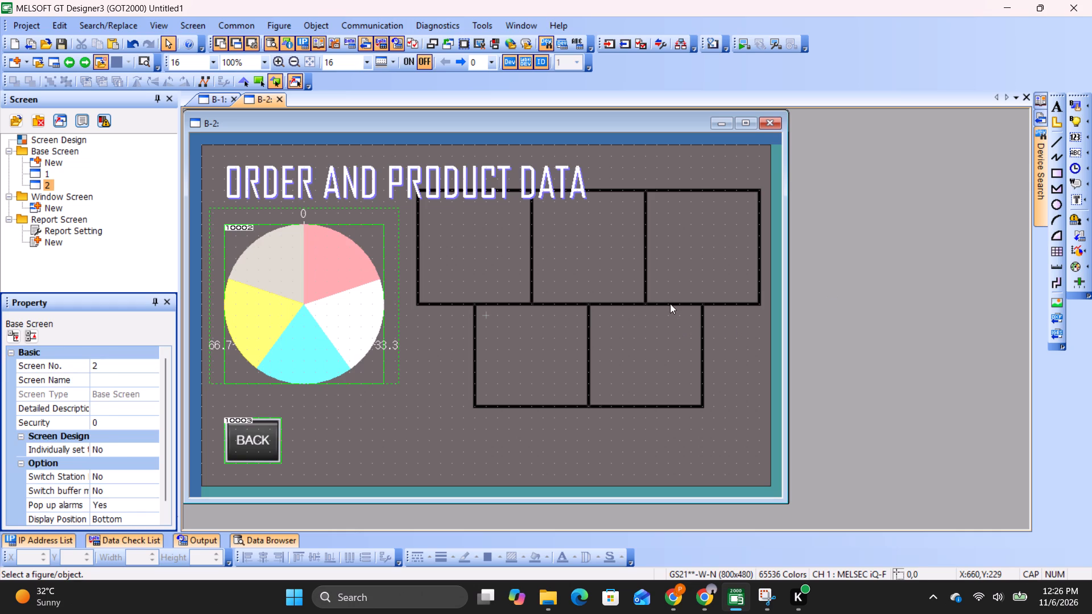
click(670, 302)
drag(646, 300, 651, 314)
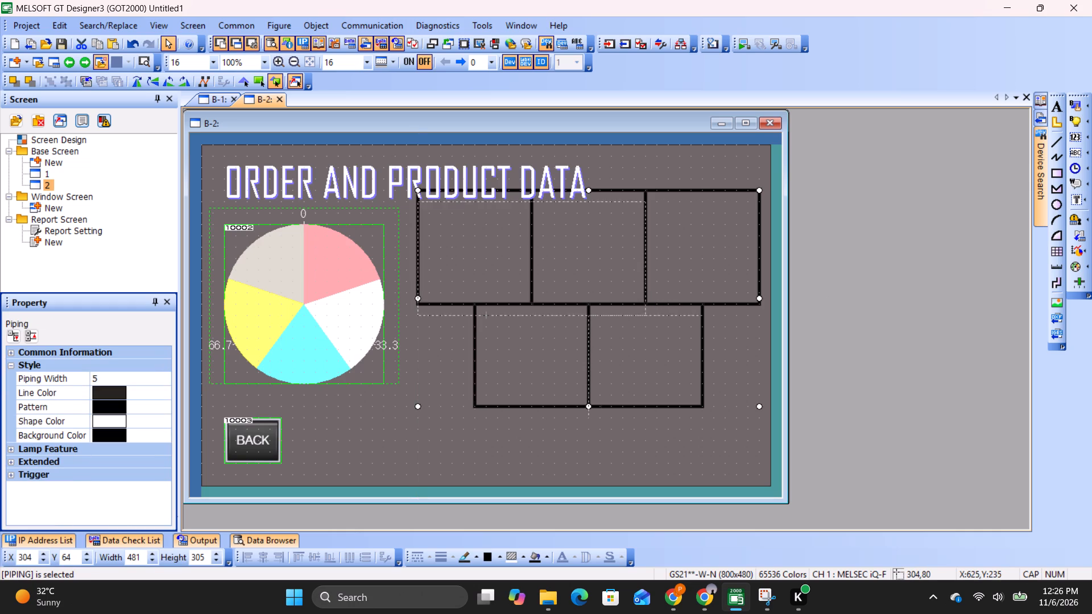
drag(651, 314, 651, 315)
Move the ORDER AND PRODUCT DATA title to X 144, Y 0, roughly centred along the top edge of the screen design.
drag(452, 173, 452, 170)
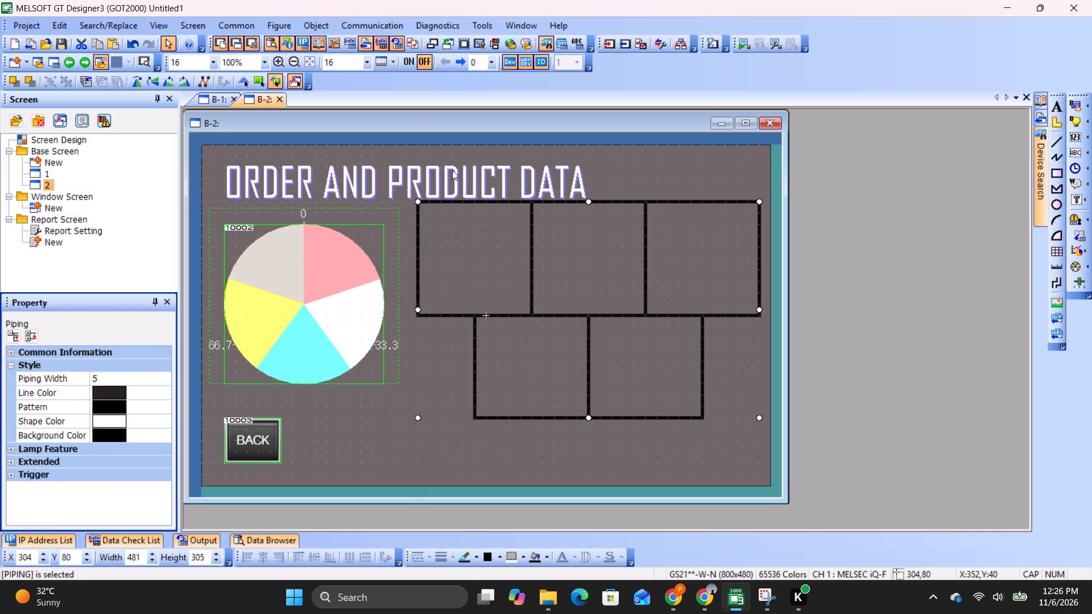
drag(452, 170, 453, 167)
click(452, 173)
click(446, 182)
drag(446, 182, 446, 173)
click(812, 122)
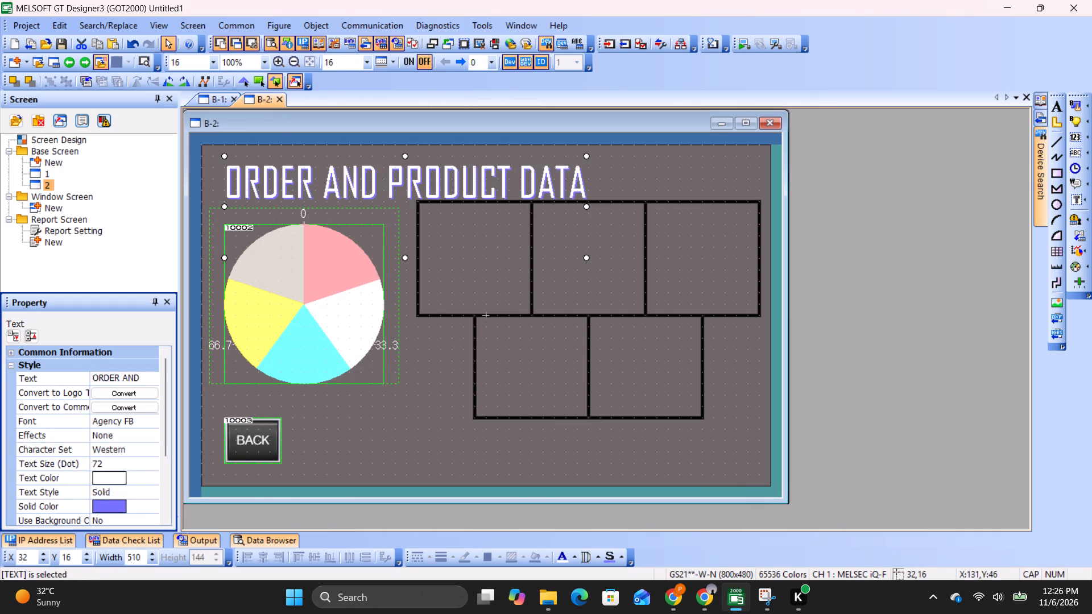
drag(295, 180, 288, 171)
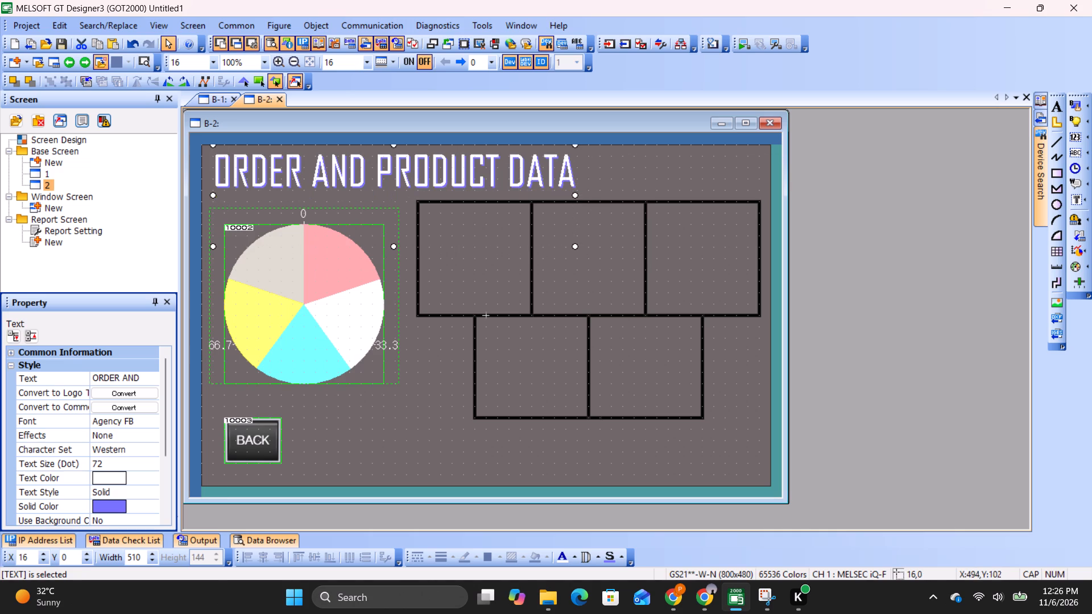
drag(426, 177, 504, 177)
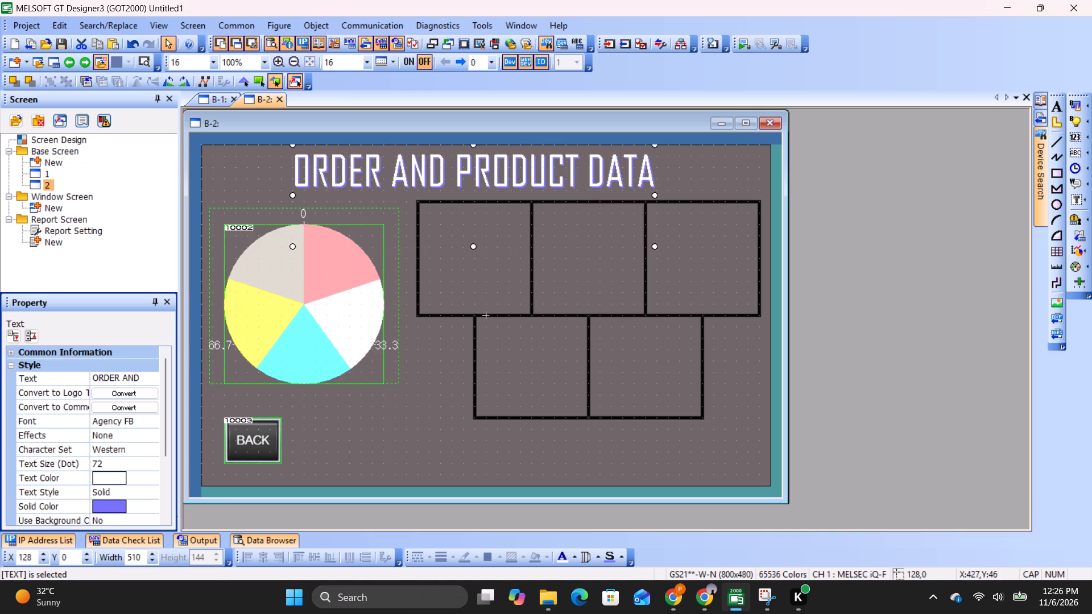
drag(504, 177, 507, 178)
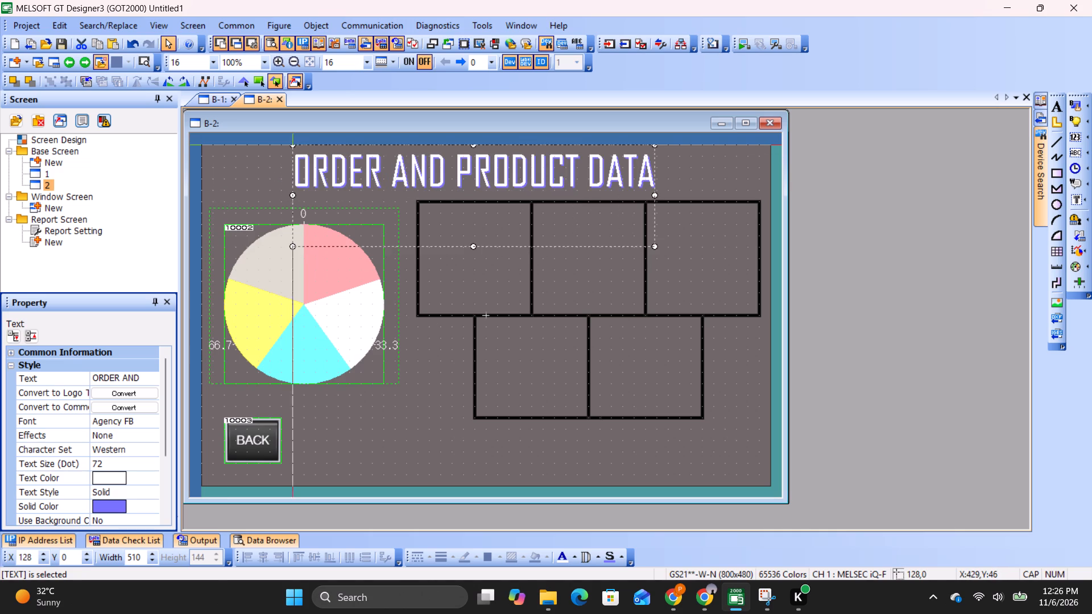
drag(507, 178, 511, 178)
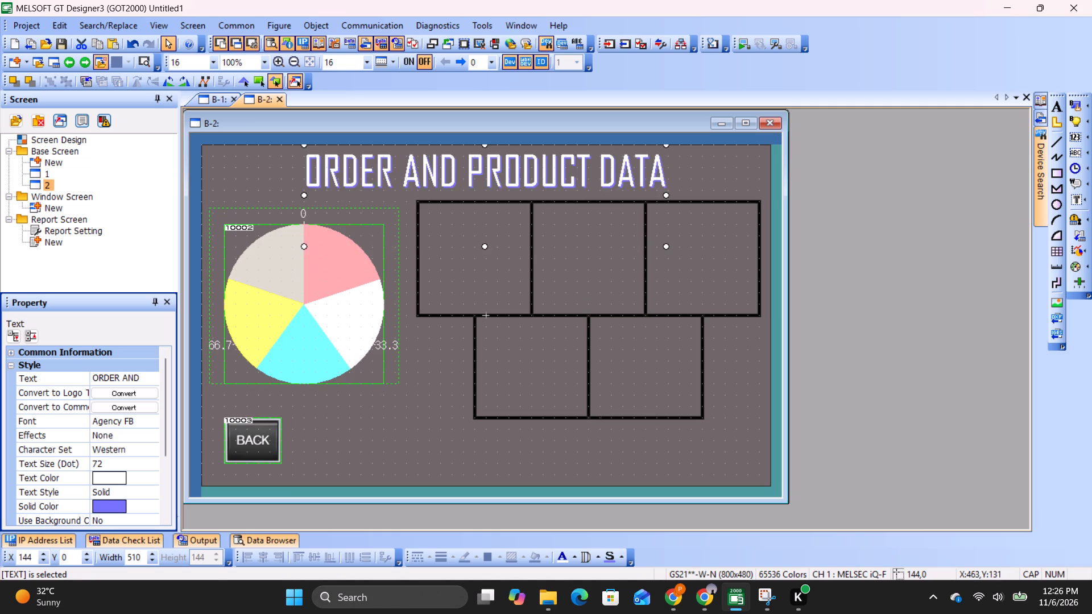
click(986, 341)
click(924, 326)
Compare the layout with base screen 1, and return to base screen 2 to inspect the piping grid's style properties.
click(206, 95)
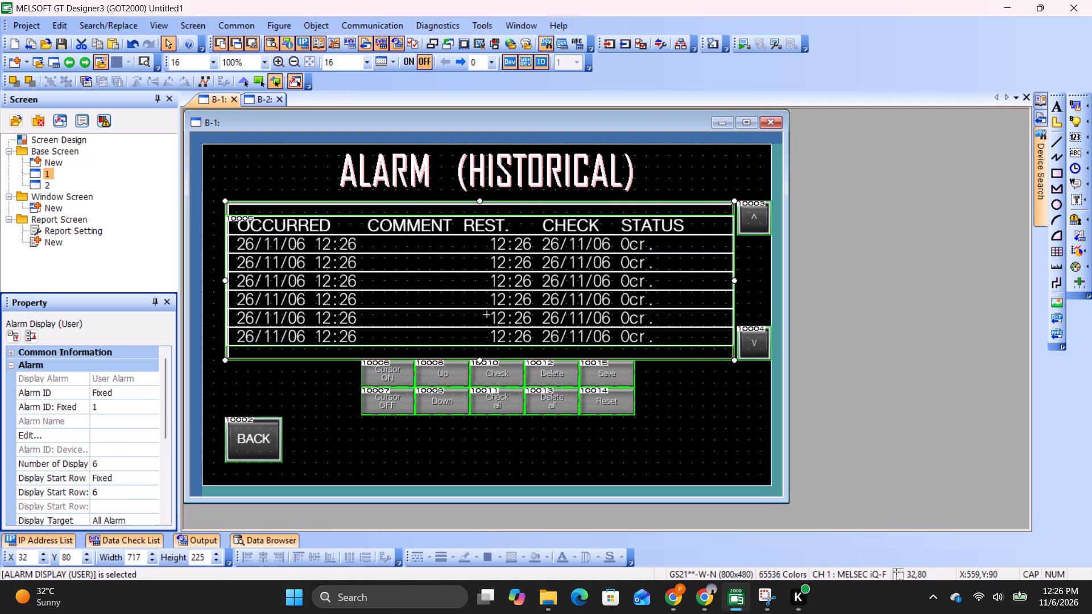
click(259, 102)
click(900, 229)
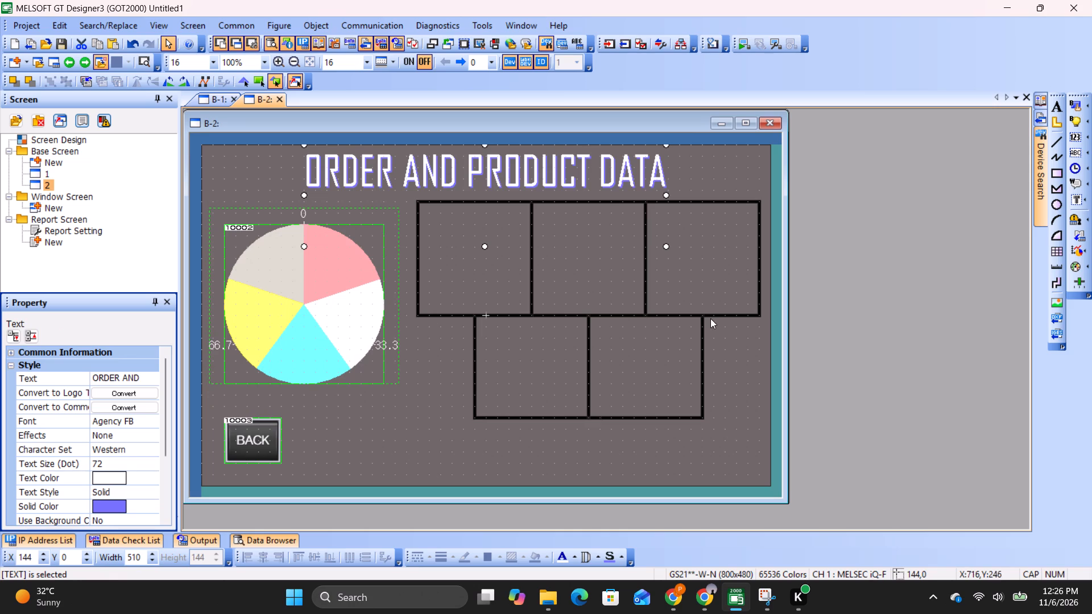
click(593, 314)
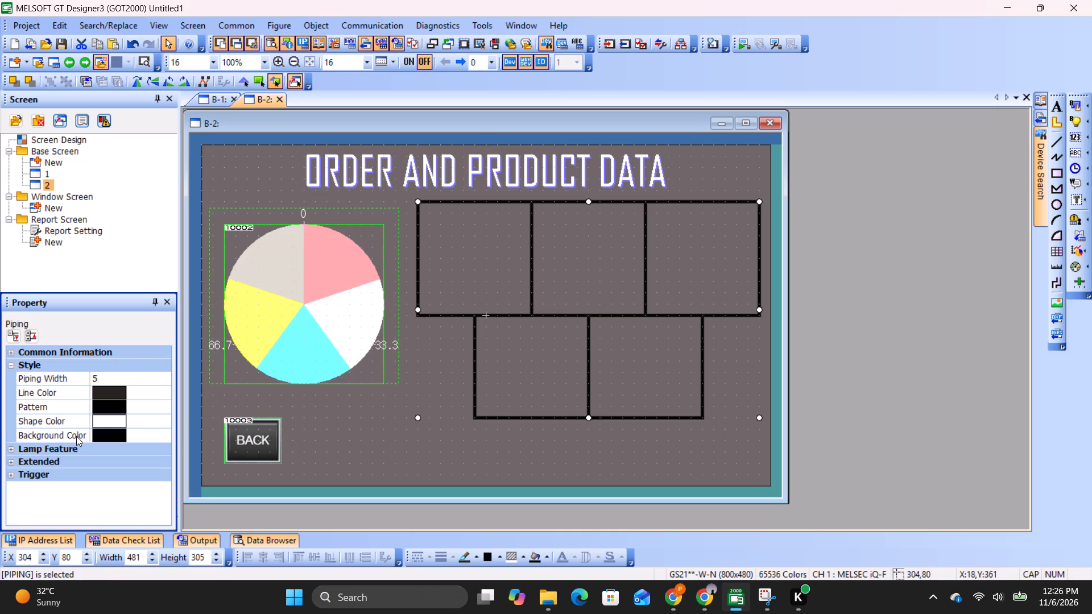
click(983, 251)
click(923, 285)
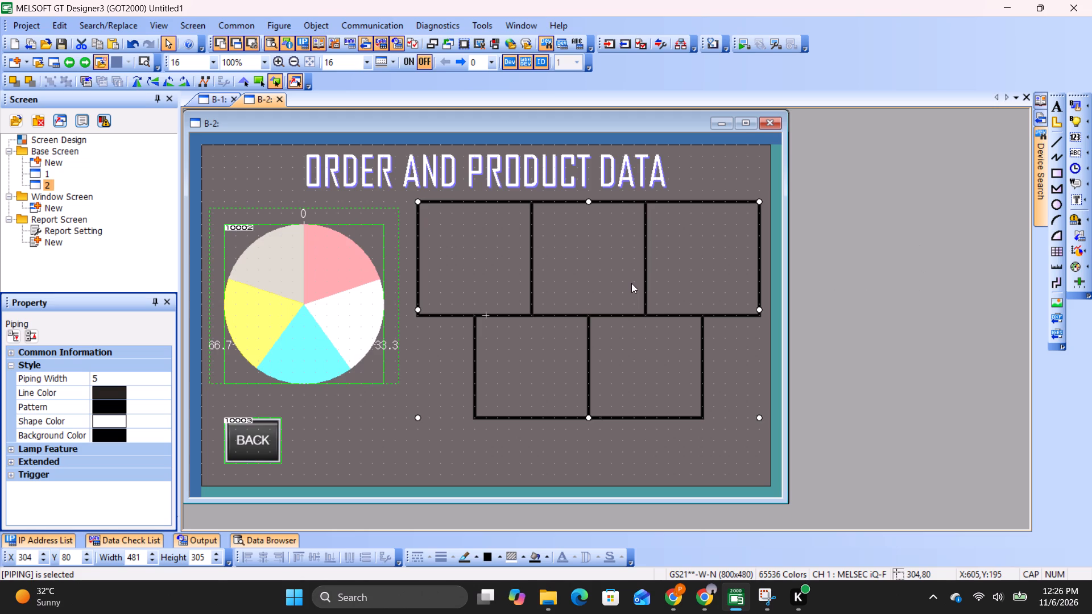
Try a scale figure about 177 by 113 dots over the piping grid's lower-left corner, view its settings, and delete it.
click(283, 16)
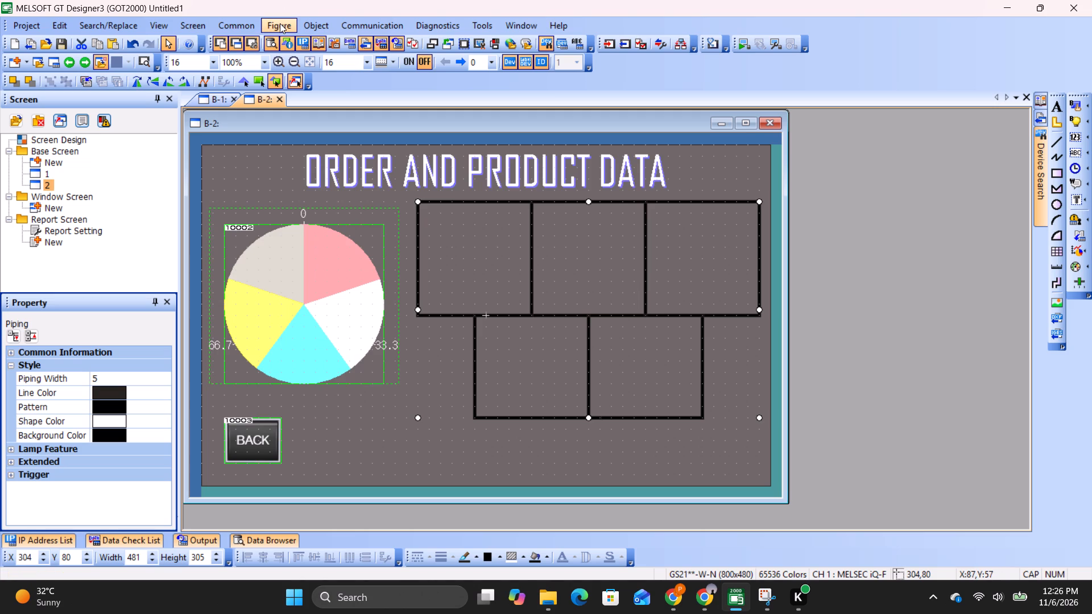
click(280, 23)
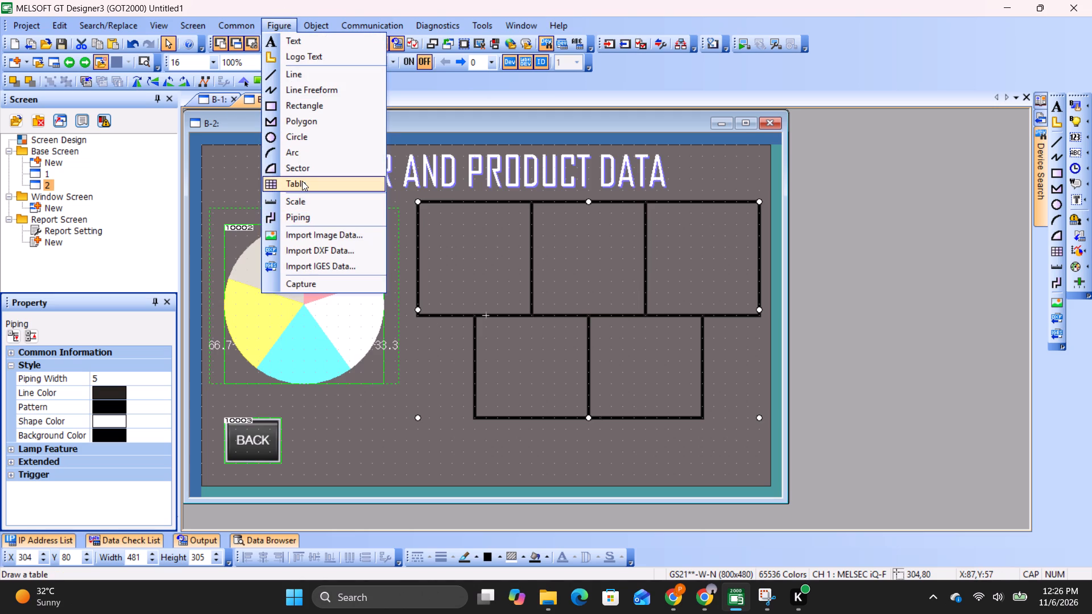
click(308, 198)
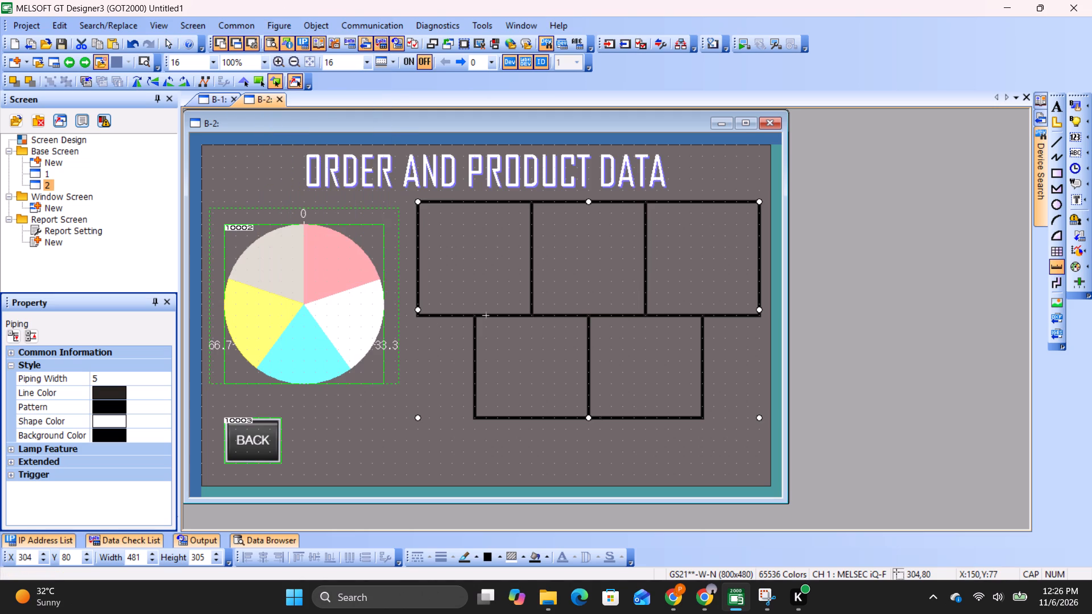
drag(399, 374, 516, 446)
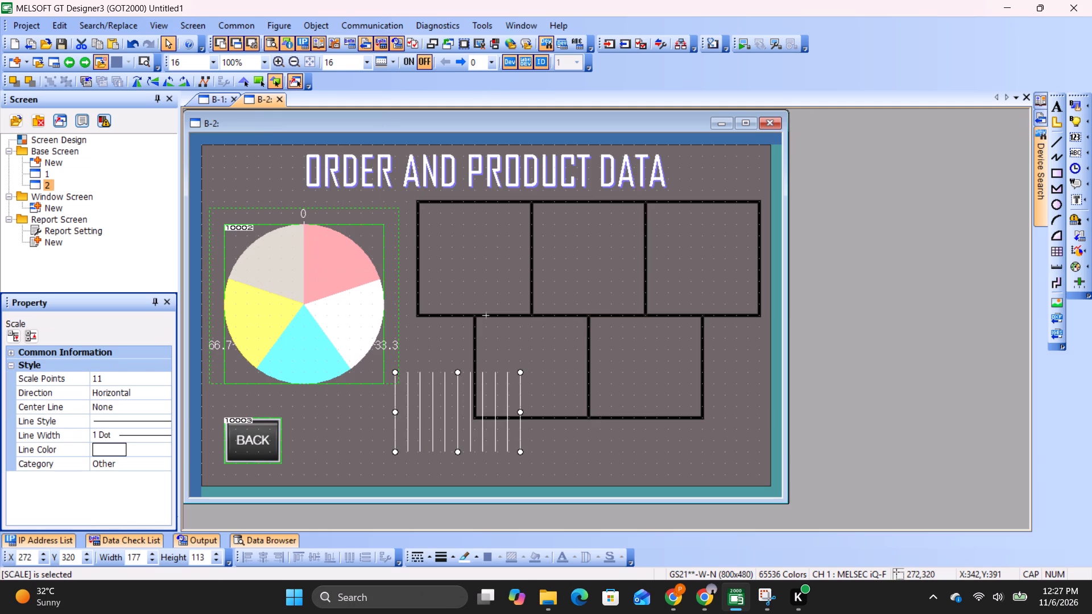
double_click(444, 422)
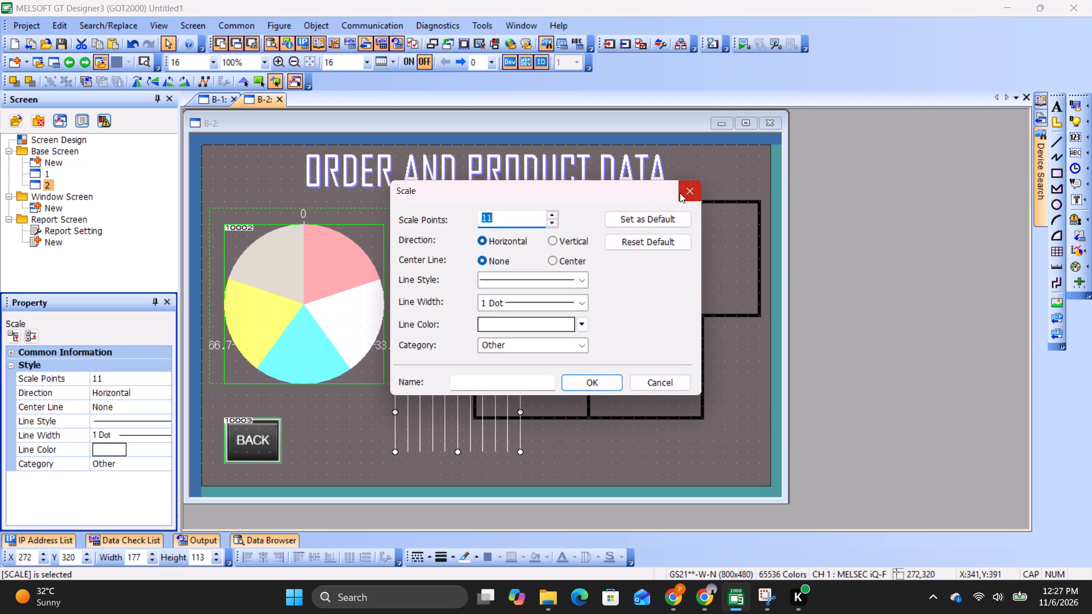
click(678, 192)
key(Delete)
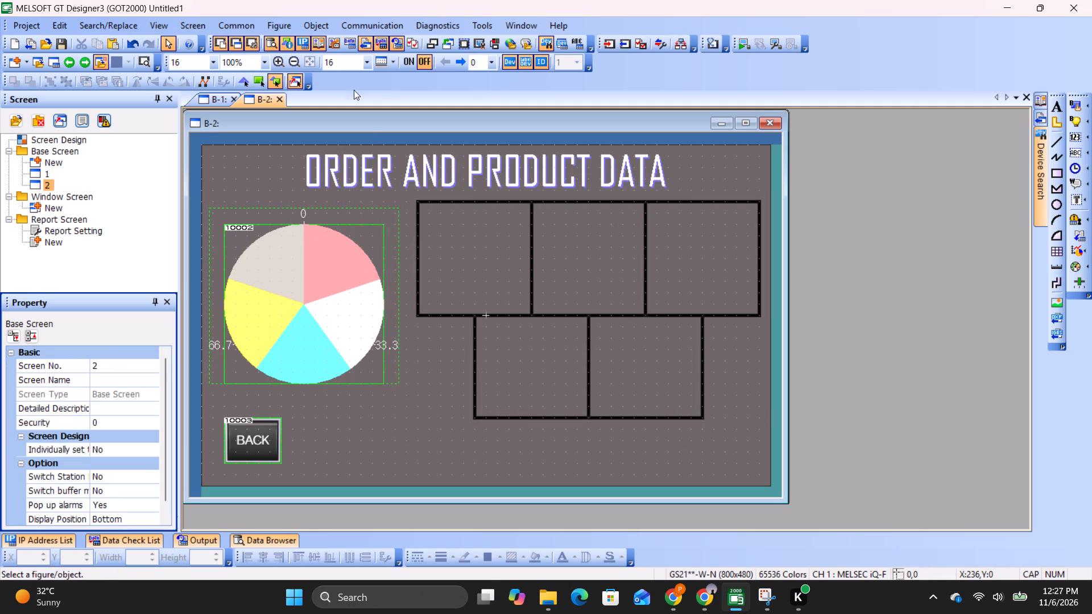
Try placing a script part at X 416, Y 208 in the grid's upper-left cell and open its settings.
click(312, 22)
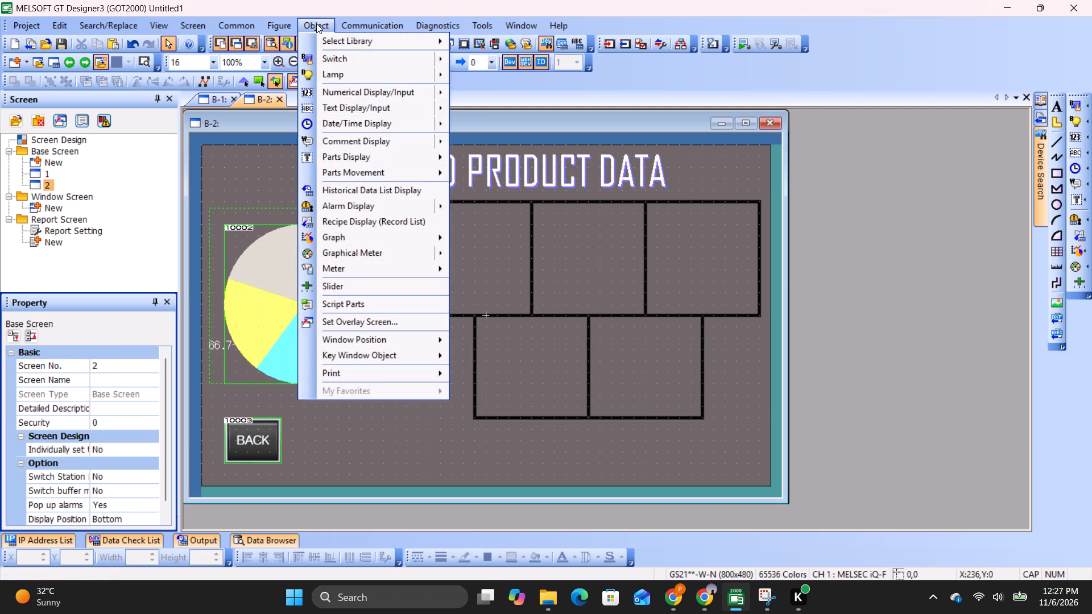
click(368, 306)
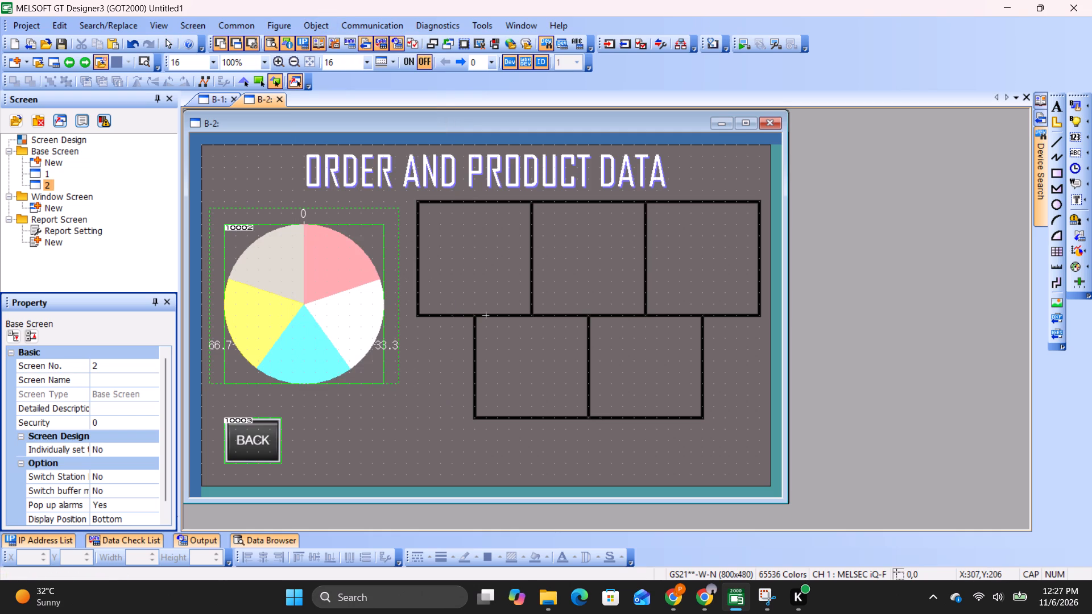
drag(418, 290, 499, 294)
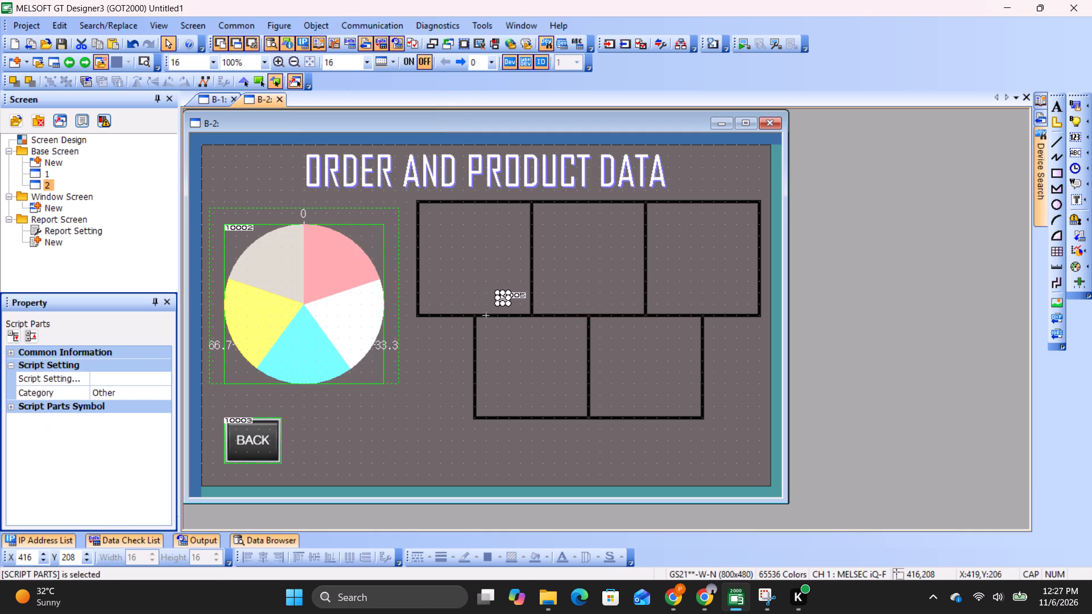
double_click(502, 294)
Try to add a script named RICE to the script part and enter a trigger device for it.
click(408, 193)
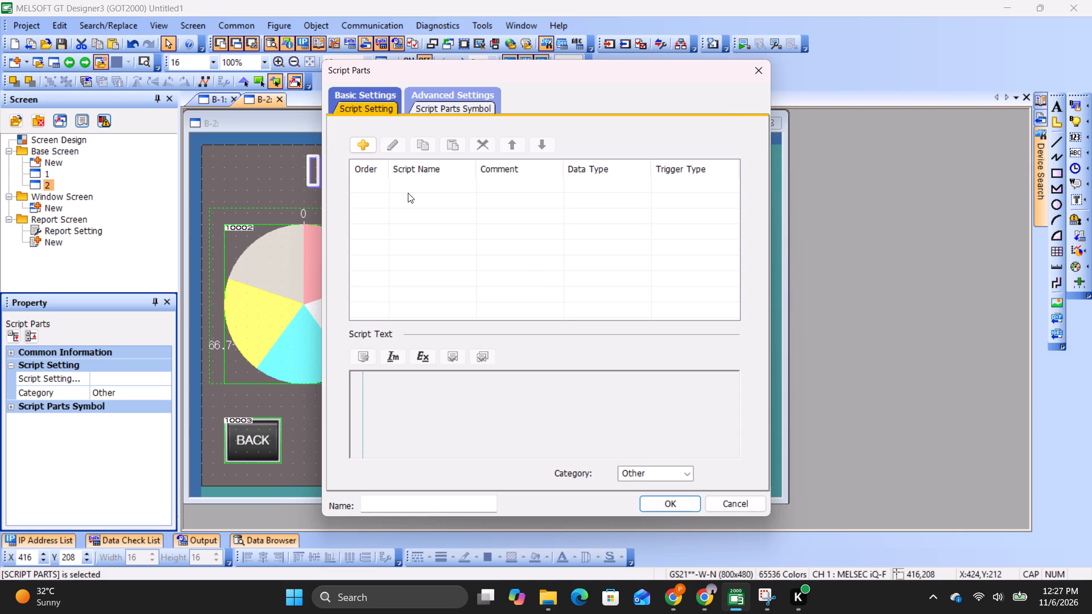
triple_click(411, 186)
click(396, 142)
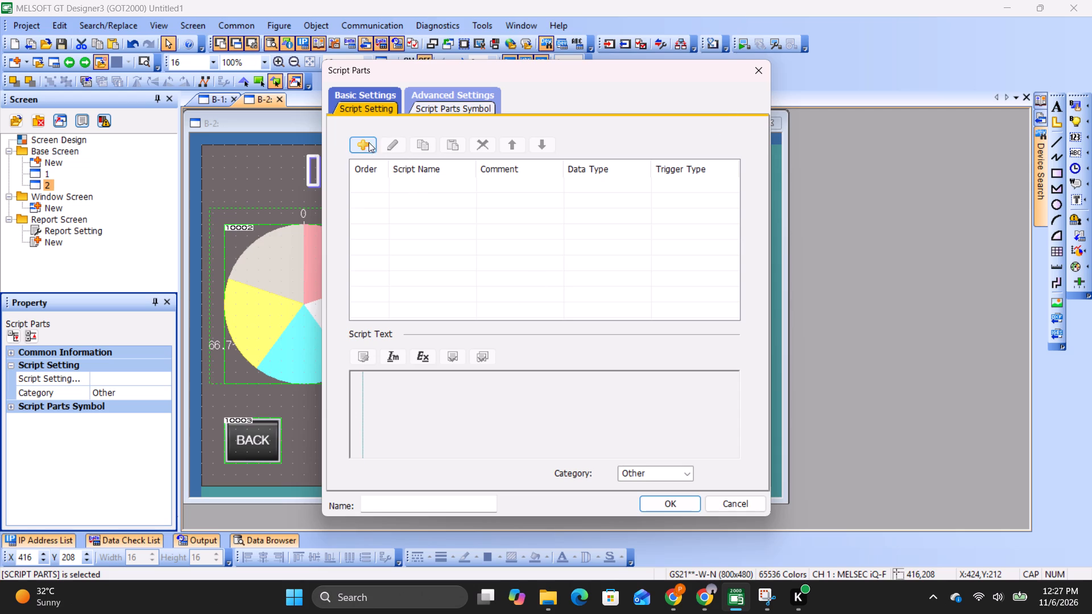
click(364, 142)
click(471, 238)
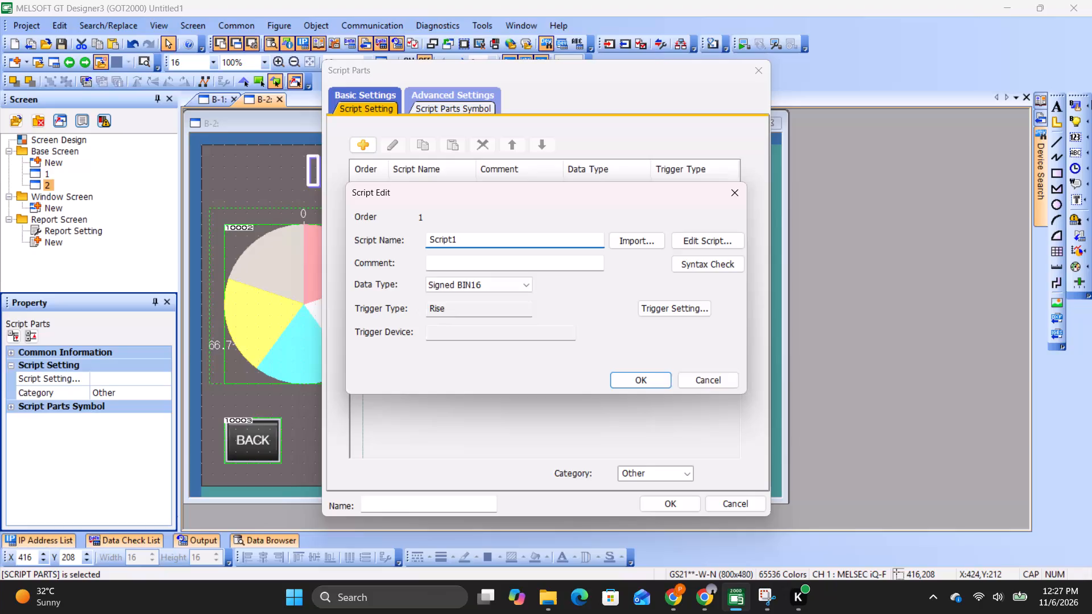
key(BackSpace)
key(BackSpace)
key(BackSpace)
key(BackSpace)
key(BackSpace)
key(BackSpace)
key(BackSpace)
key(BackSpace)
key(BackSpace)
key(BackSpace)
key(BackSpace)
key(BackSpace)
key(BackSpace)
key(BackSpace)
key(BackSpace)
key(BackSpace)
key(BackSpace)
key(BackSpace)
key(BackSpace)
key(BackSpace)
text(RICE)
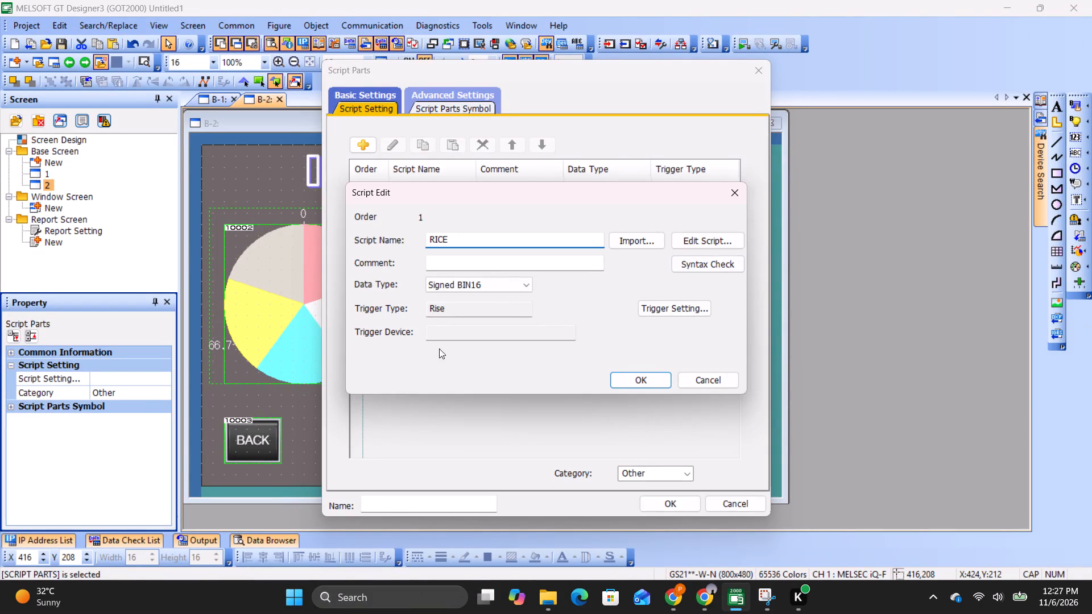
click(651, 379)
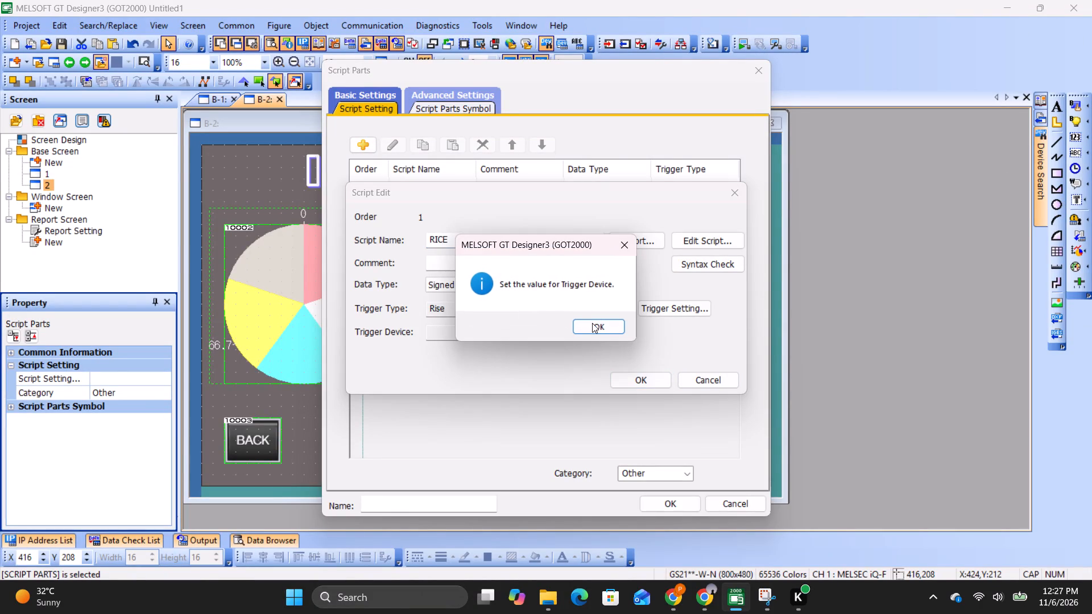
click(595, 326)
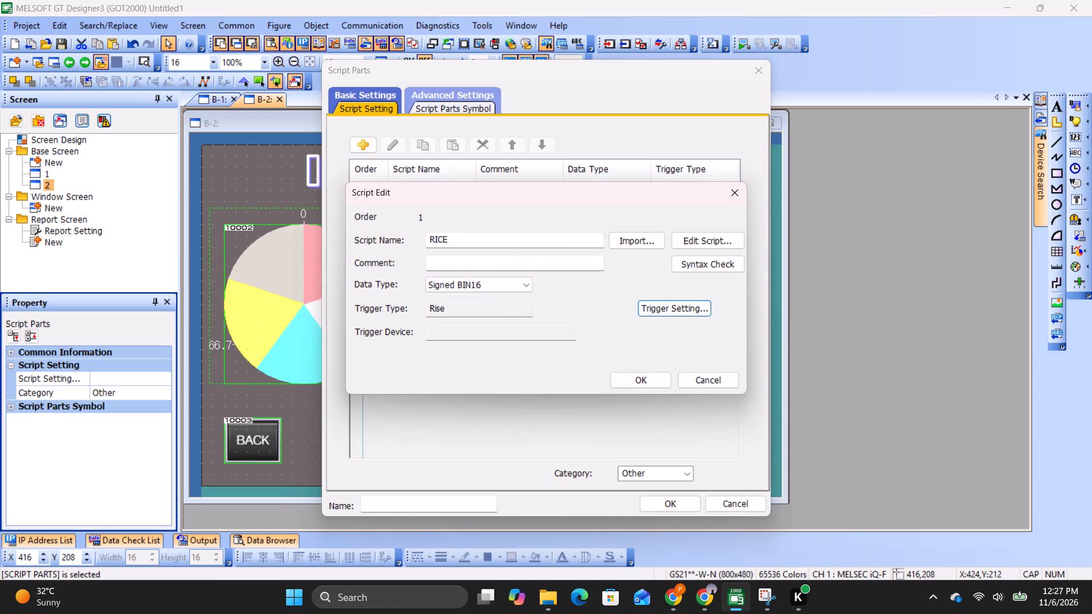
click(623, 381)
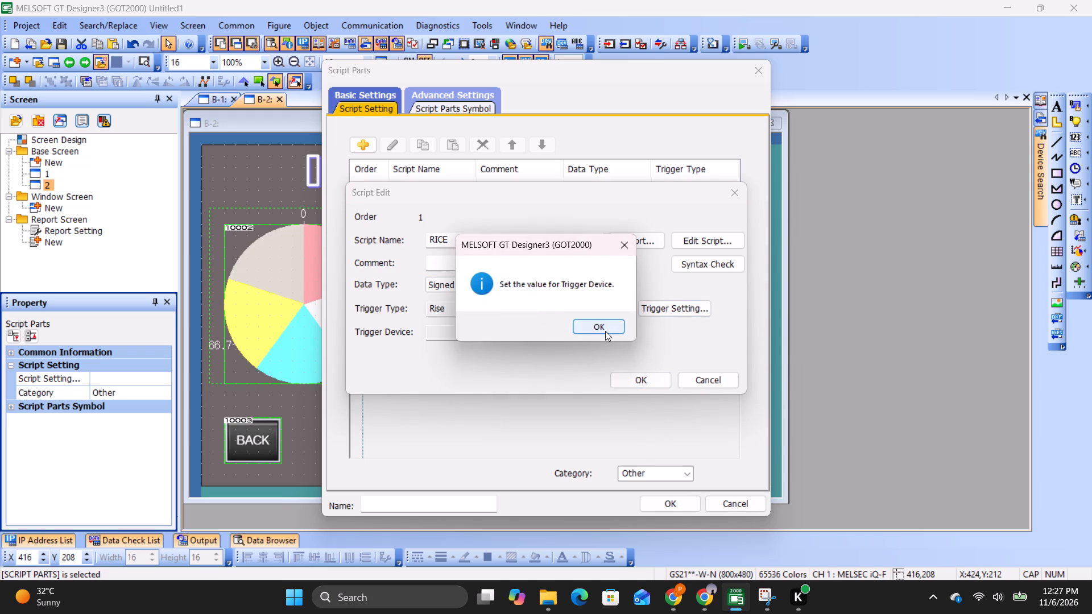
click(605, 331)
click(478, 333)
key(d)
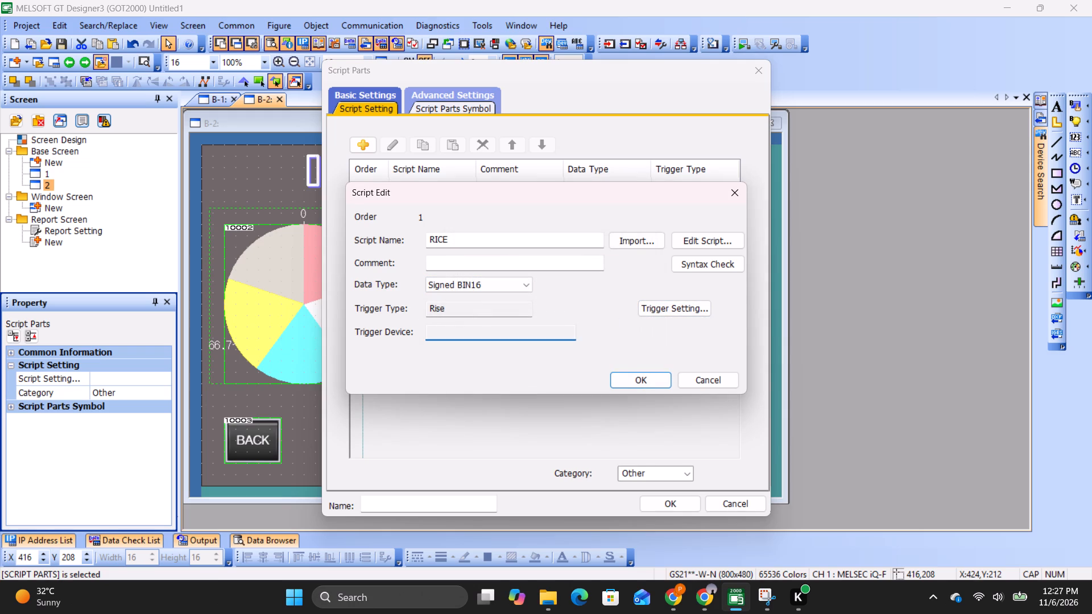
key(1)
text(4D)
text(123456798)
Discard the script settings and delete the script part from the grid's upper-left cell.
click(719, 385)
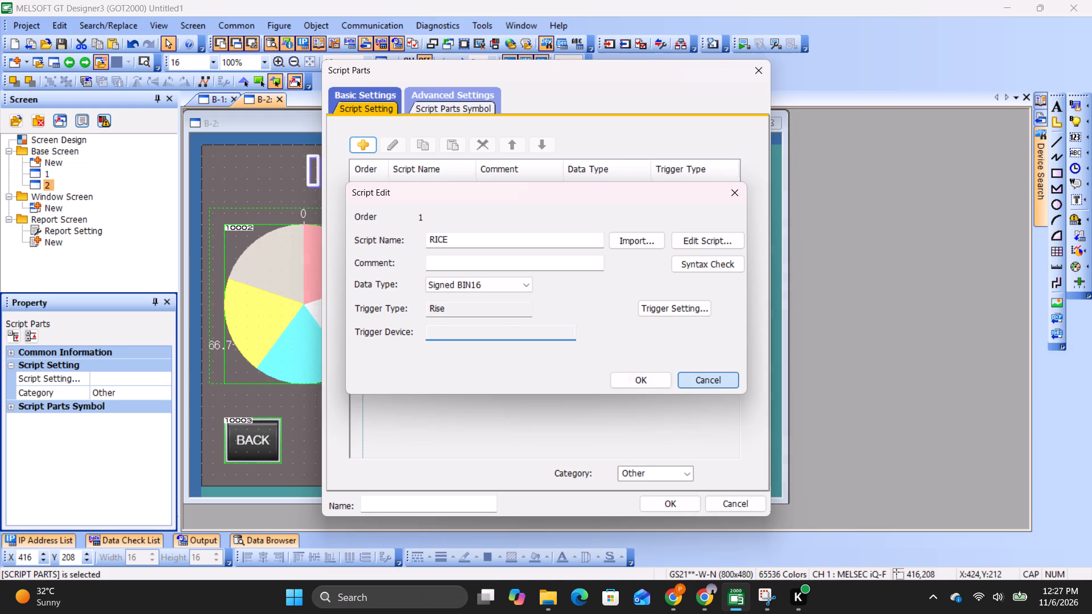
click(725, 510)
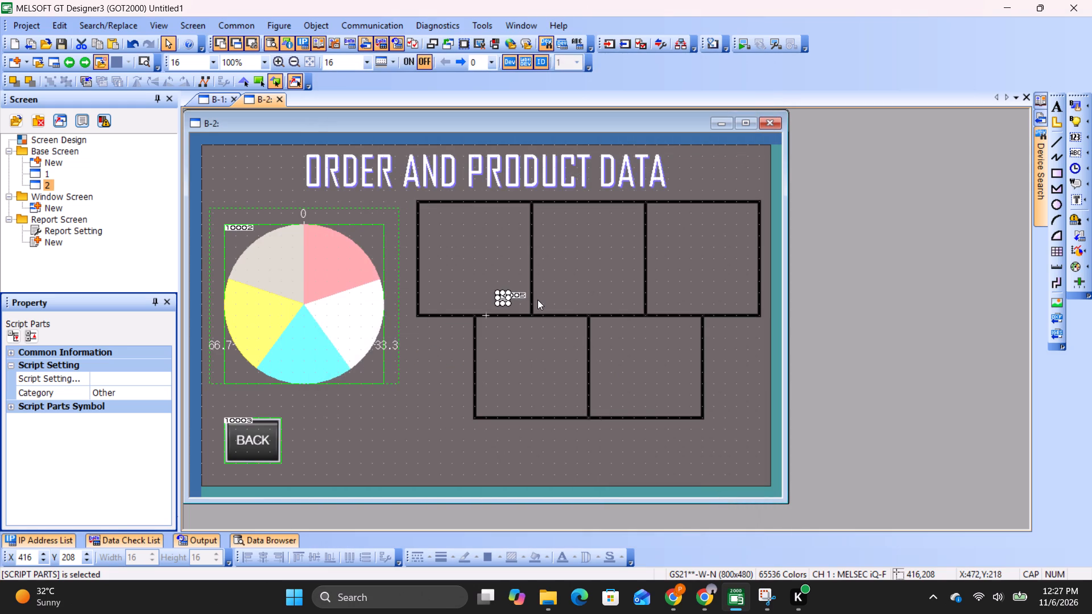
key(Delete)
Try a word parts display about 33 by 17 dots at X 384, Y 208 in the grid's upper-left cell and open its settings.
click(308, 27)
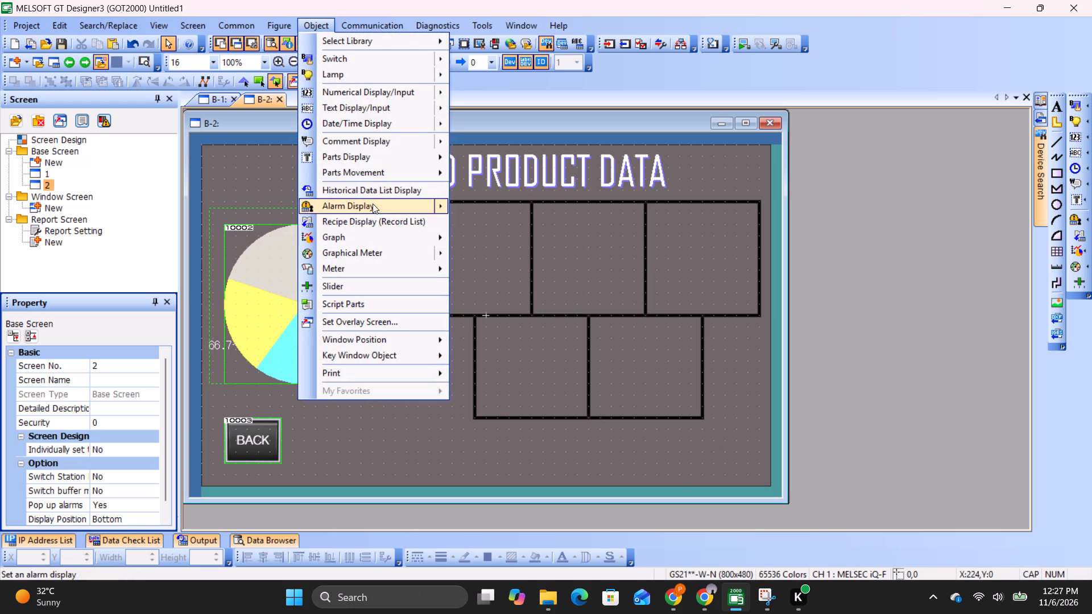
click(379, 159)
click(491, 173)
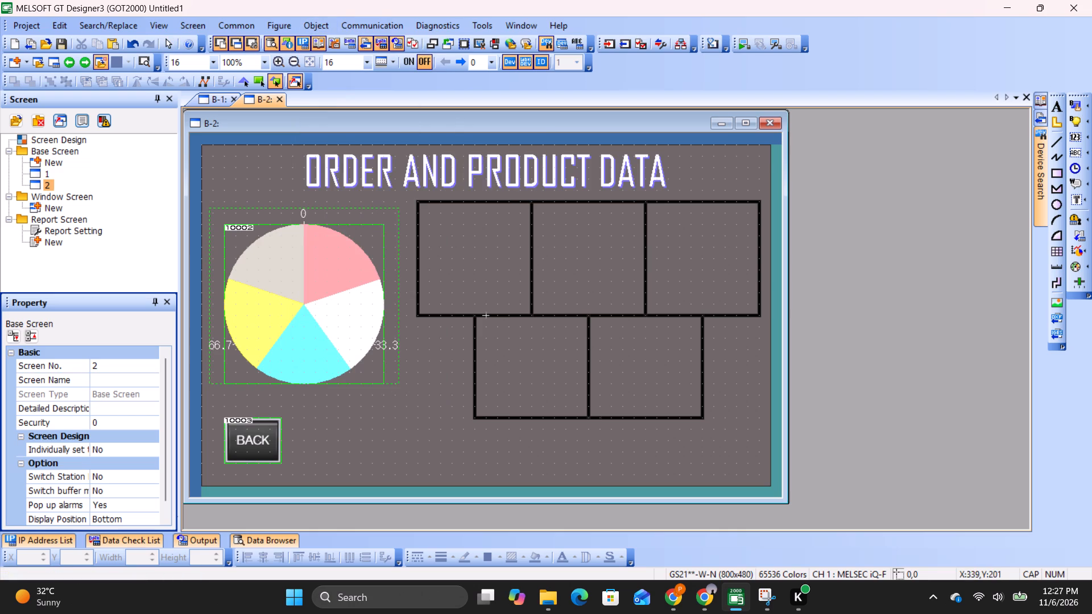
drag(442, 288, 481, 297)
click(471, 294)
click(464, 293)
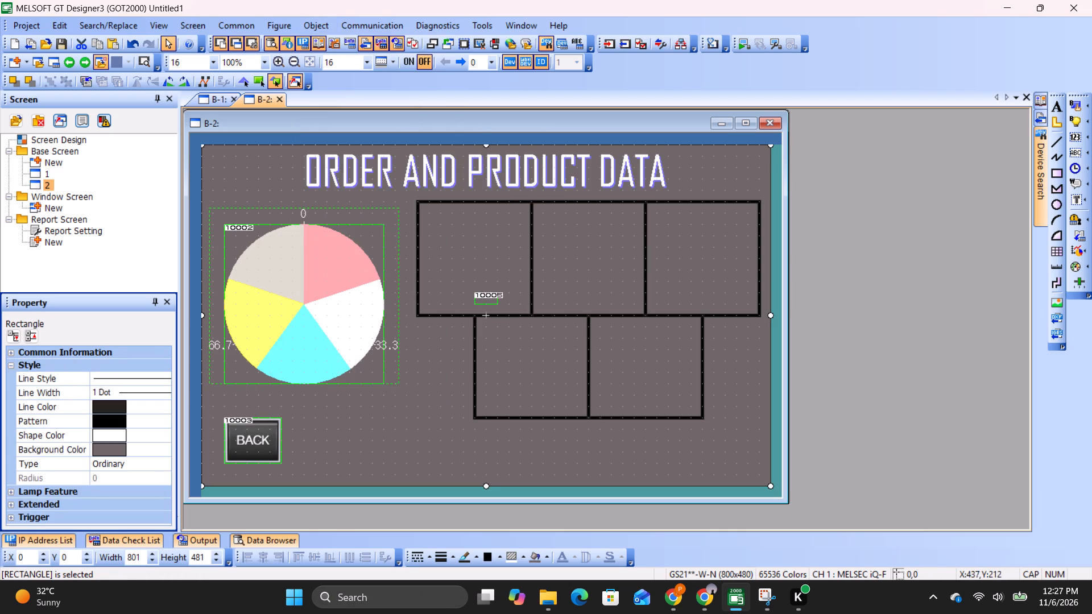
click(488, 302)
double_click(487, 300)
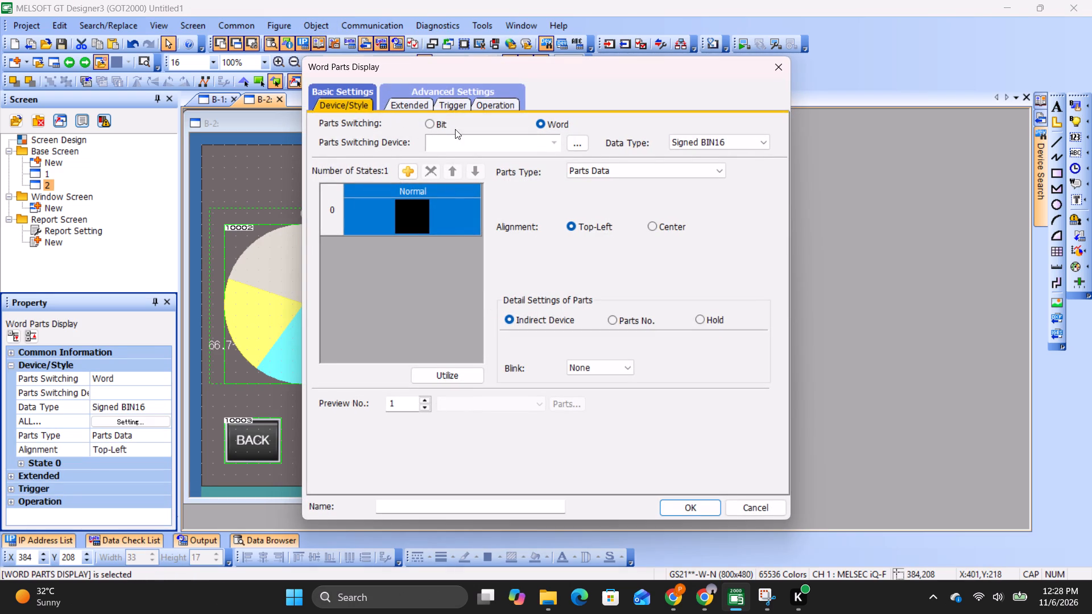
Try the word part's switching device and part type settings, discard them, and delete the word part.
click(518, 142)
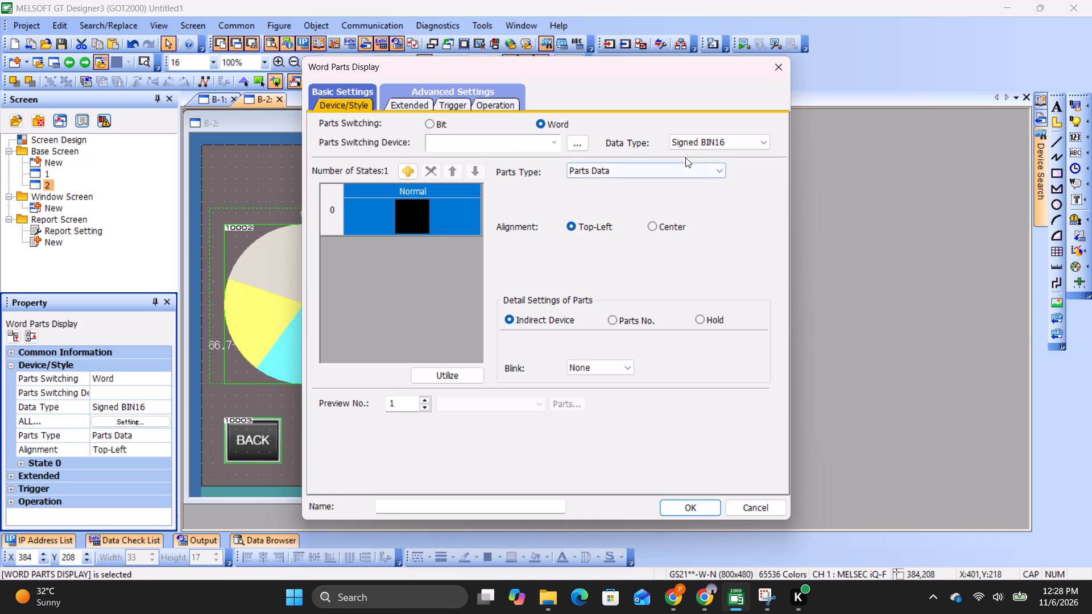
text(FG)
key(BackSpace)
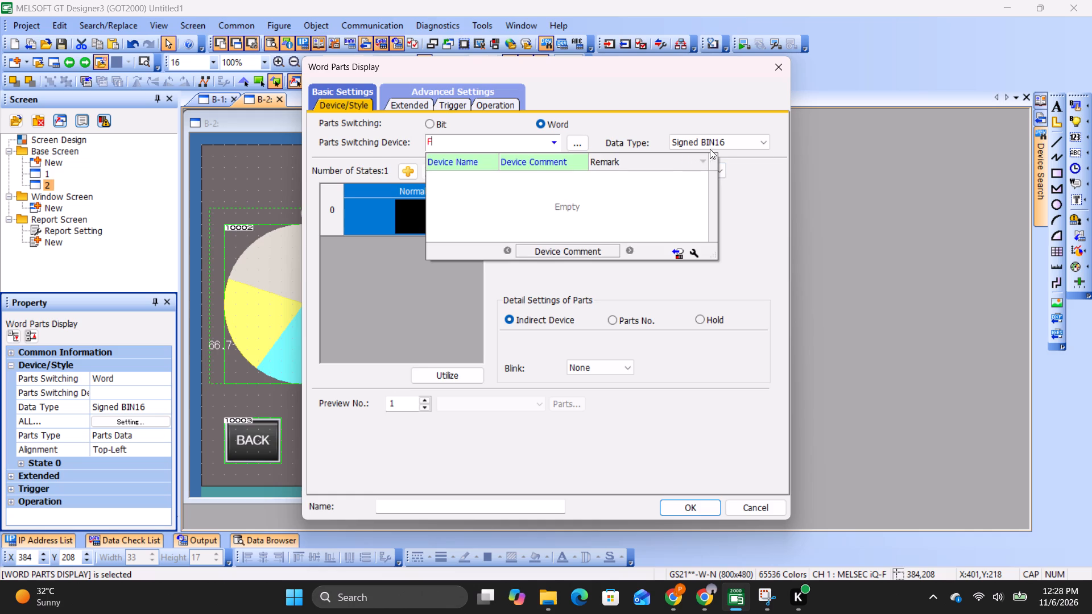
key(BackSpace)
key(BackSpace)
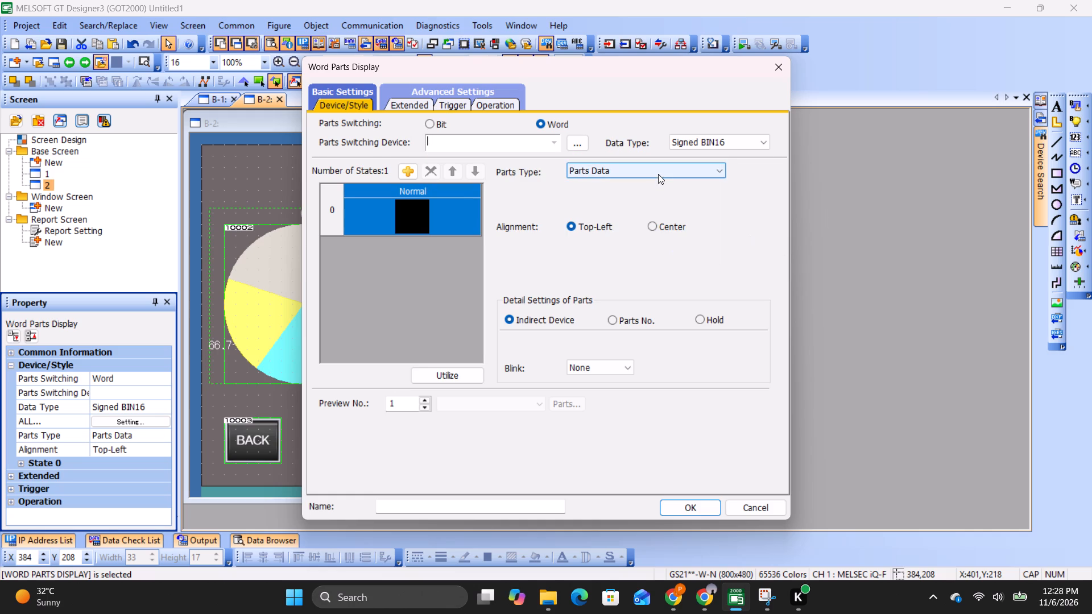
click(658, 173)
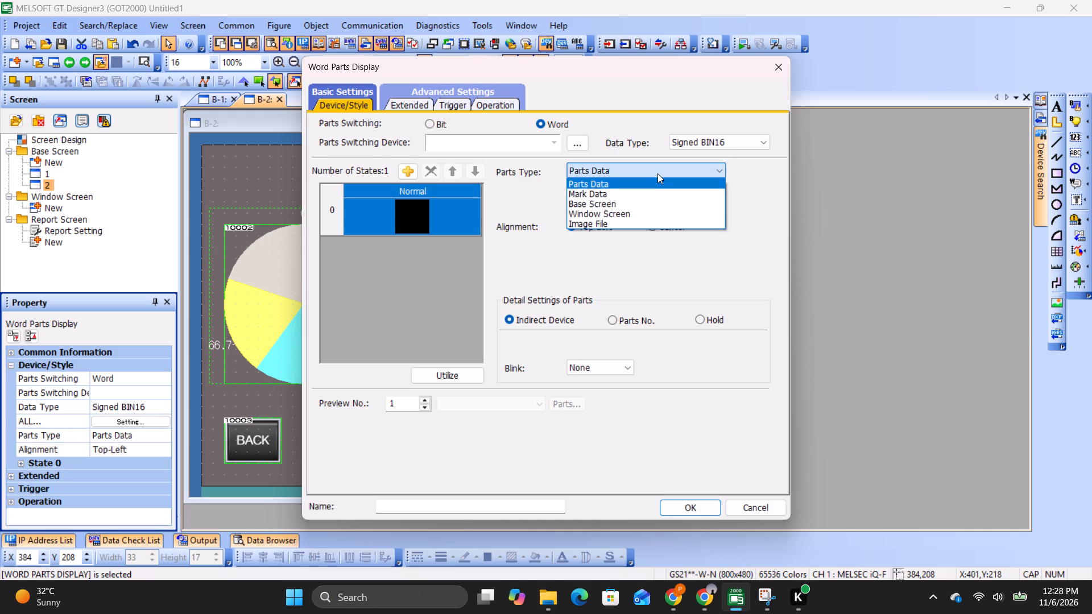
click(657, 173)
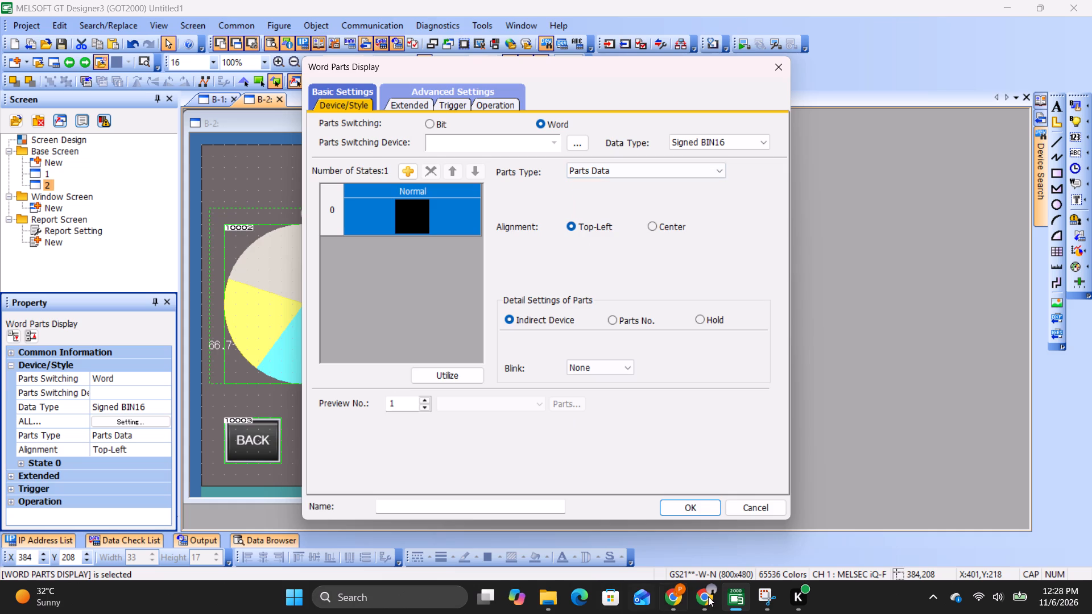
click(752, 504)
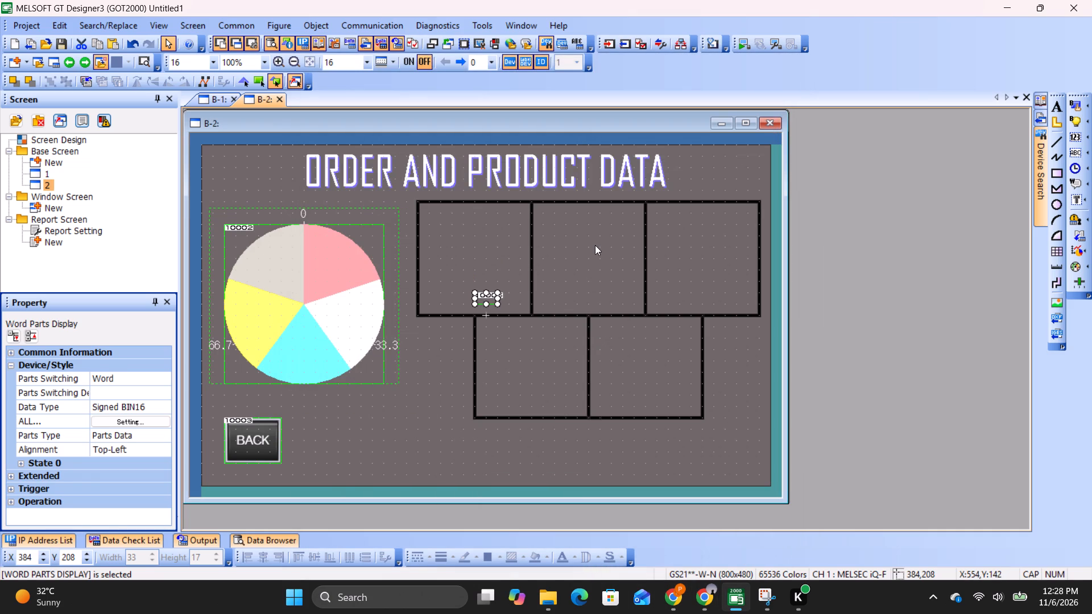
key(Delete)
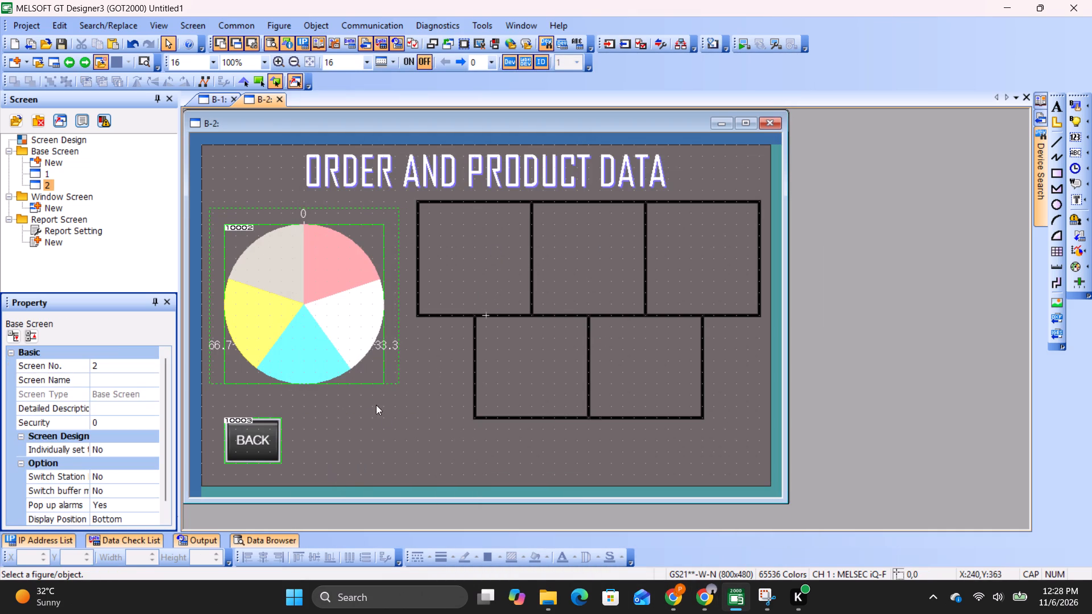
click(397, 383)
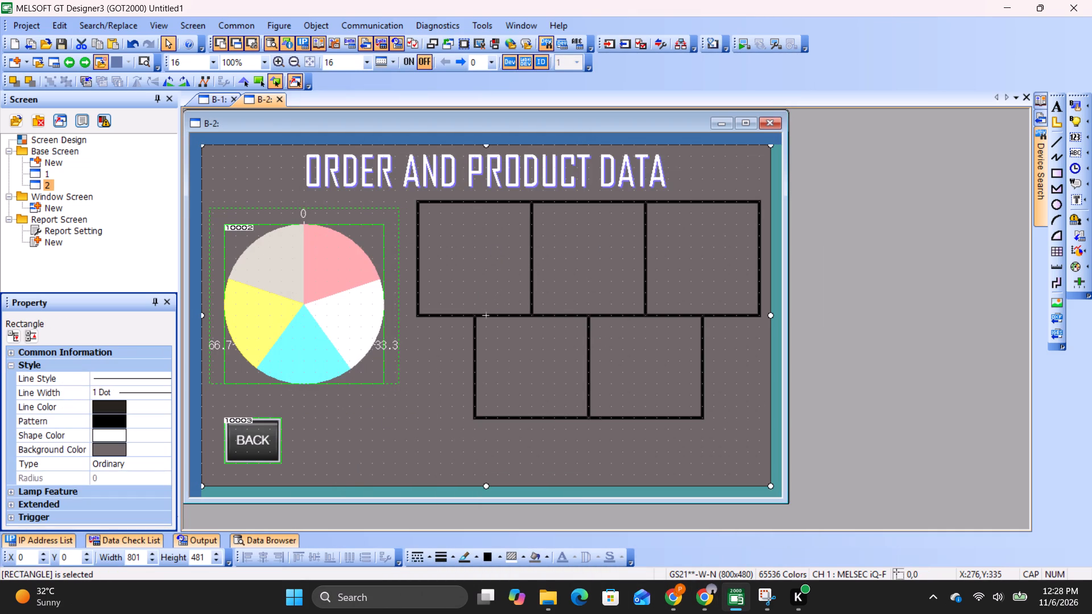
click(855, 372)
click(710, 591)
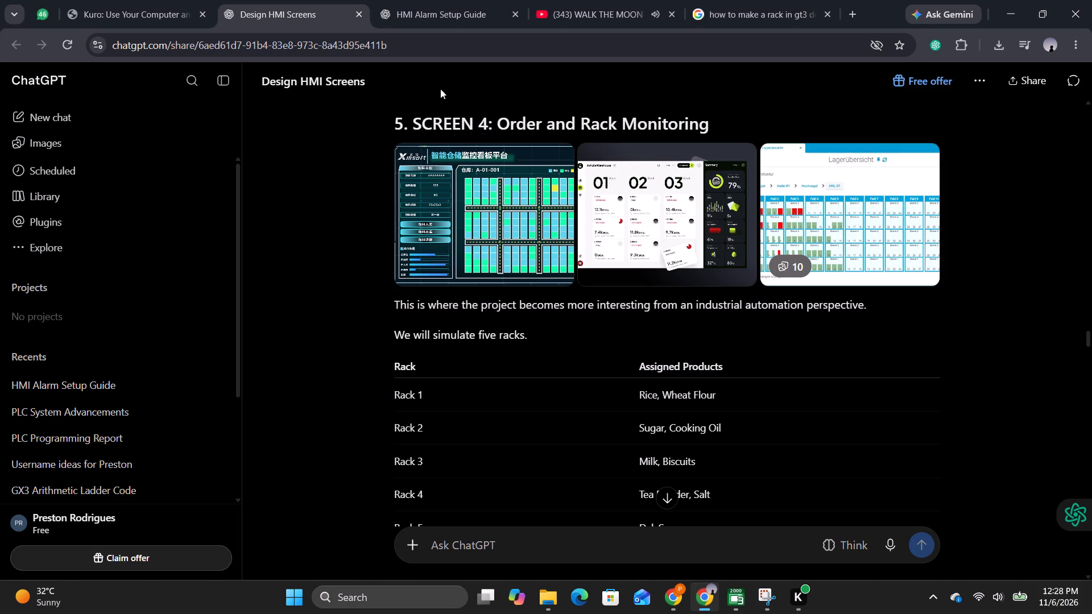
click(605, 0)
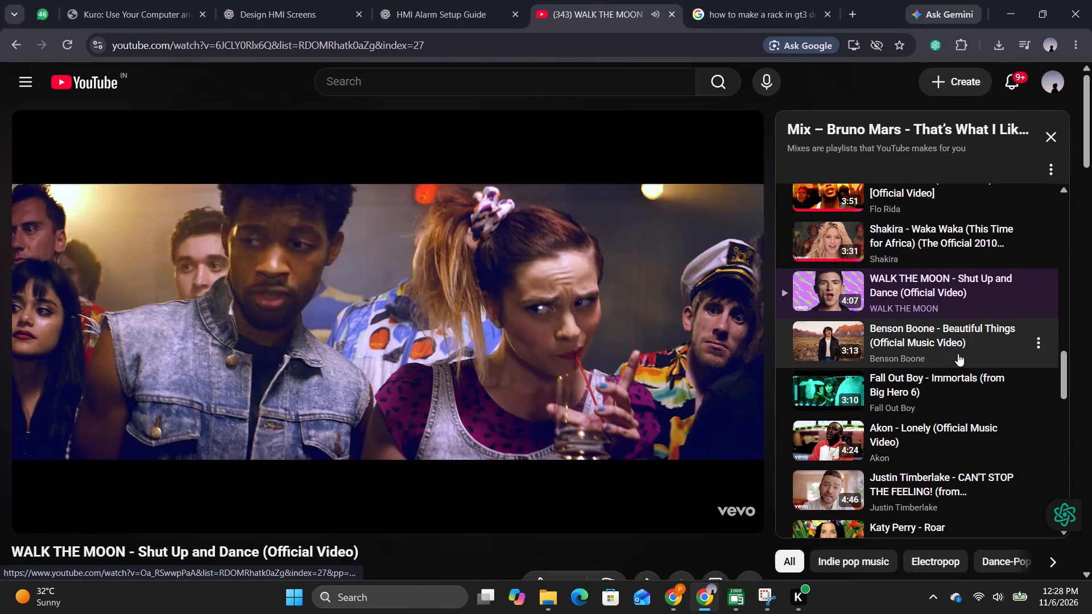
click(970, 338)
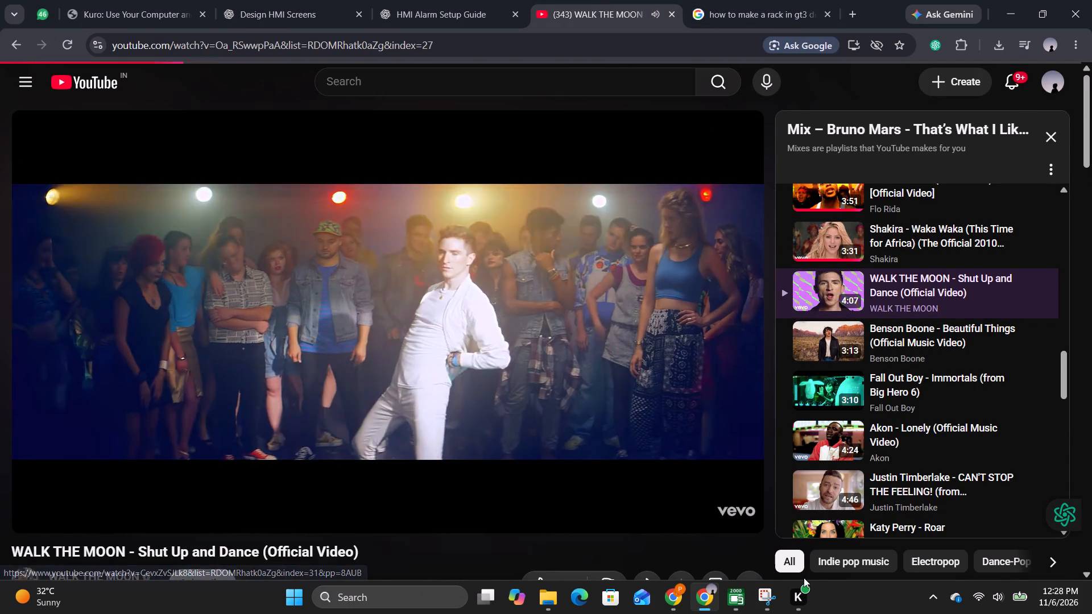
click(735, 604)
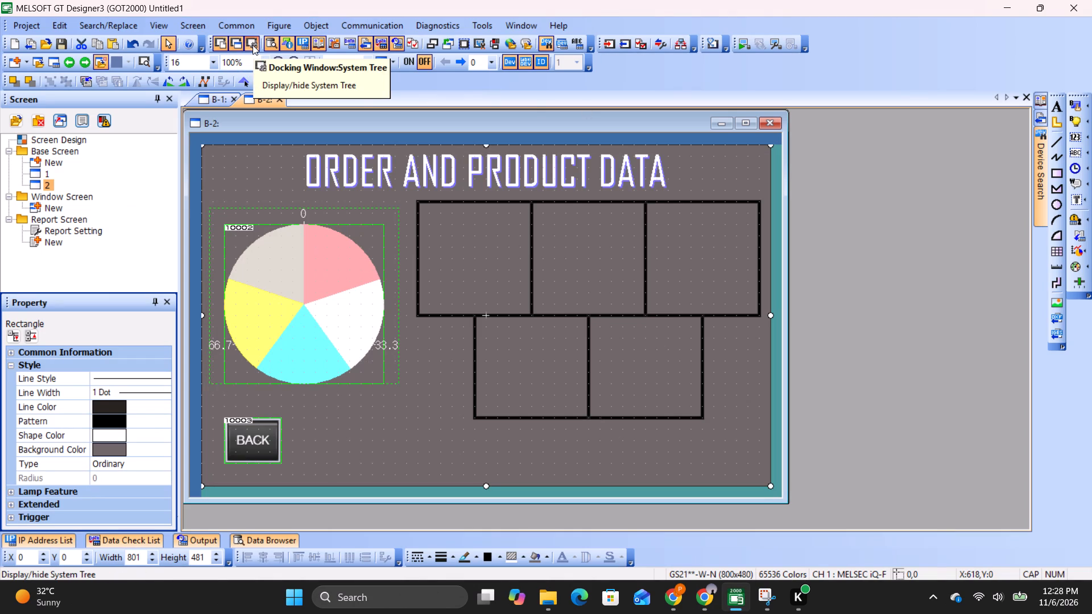
Place a vertical bar graphical meter about 161 by 161 dots at X 304, Y 80, filling the grid's upper-left cell.
click(287, 26)
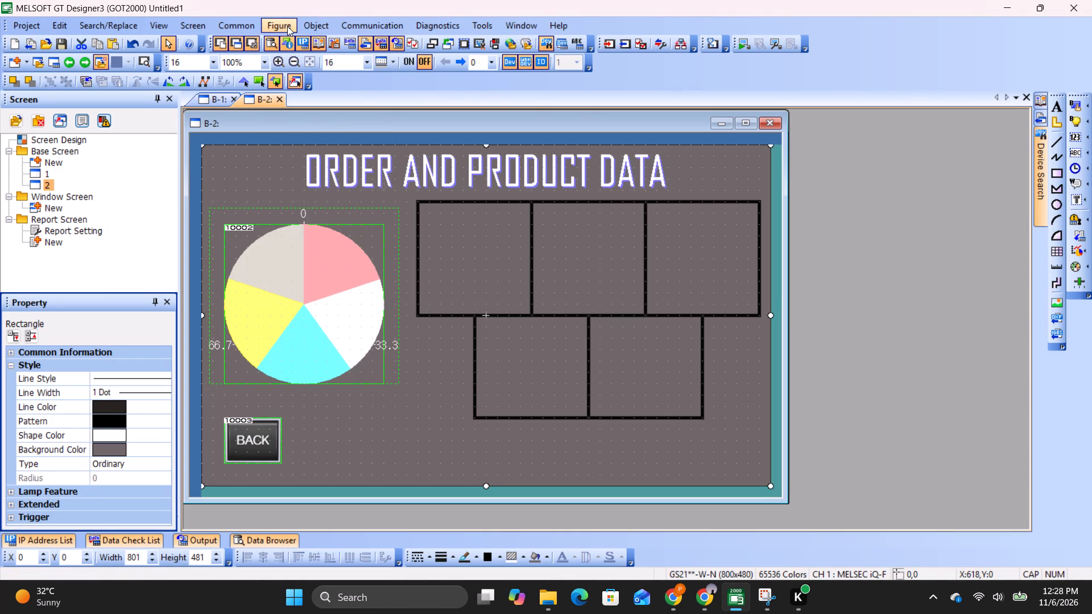
click(301, 21)
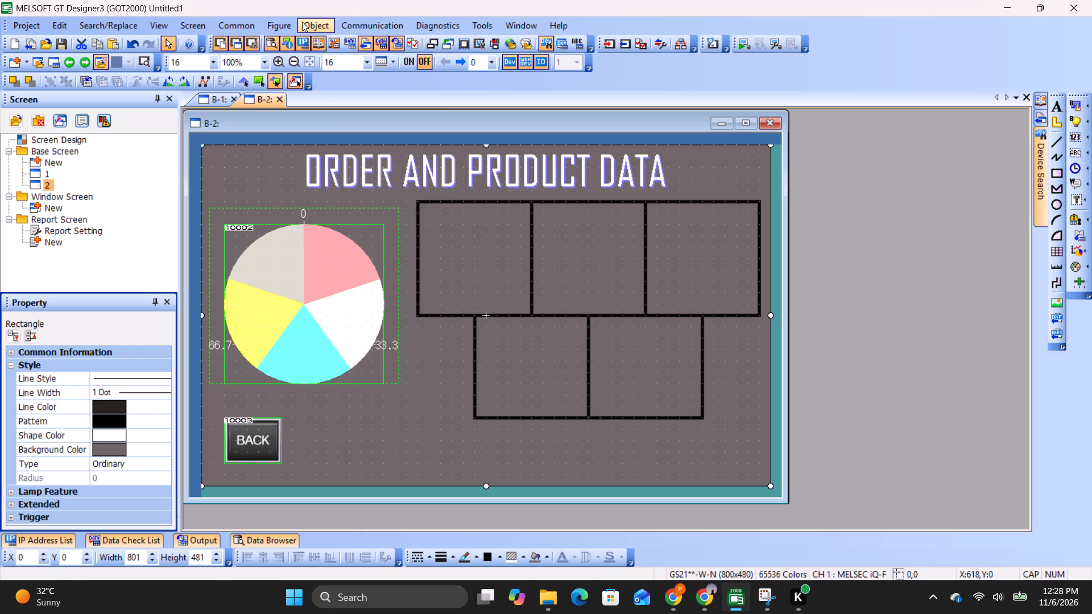
click(302, 22)
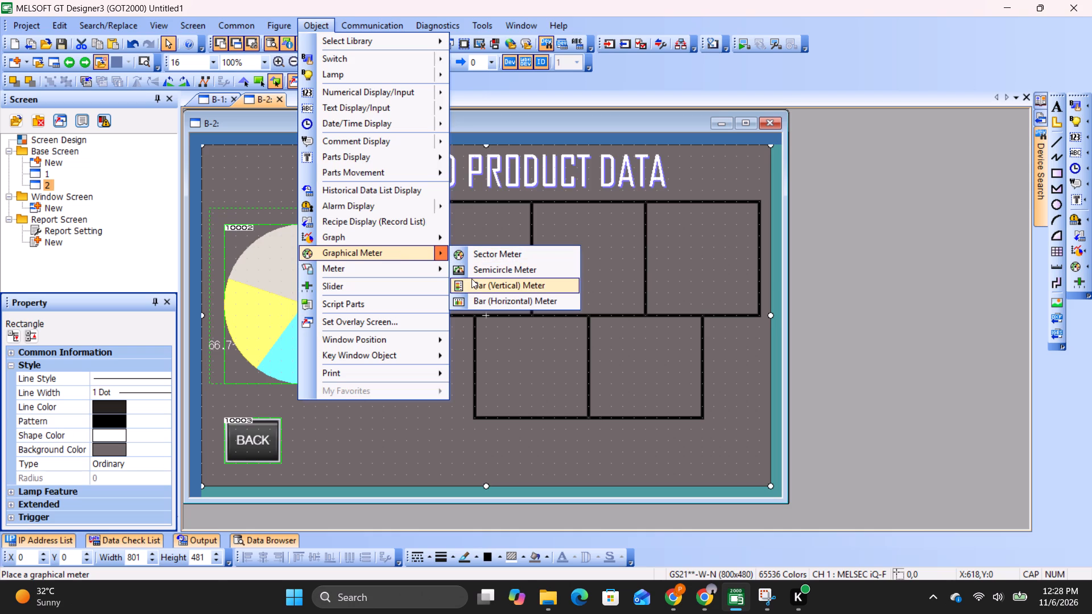
click(471, 279)
drag(420, 203, 528, 312)
click(528, 312)
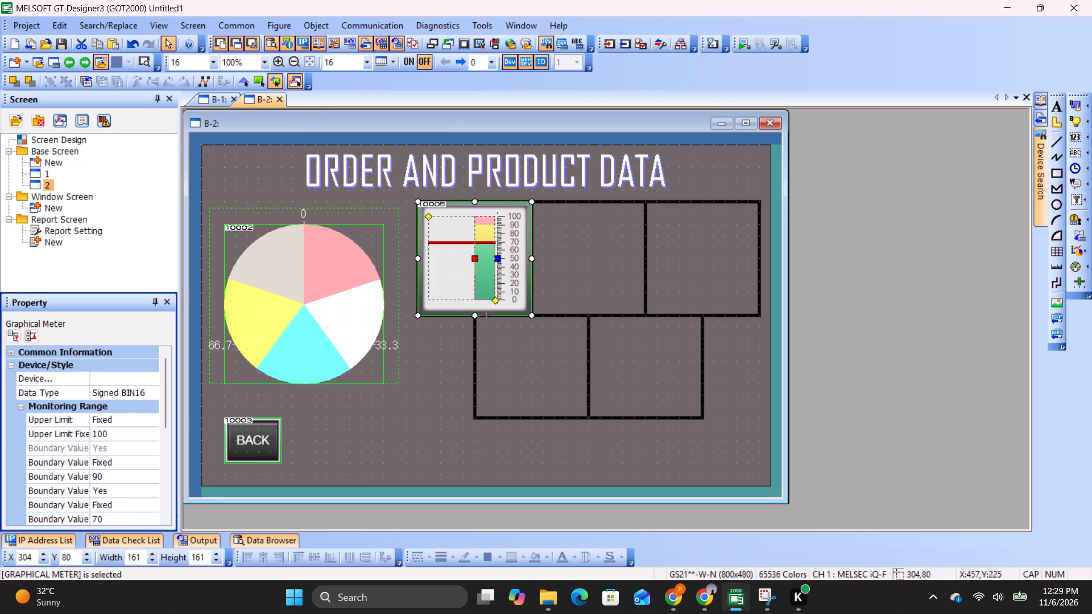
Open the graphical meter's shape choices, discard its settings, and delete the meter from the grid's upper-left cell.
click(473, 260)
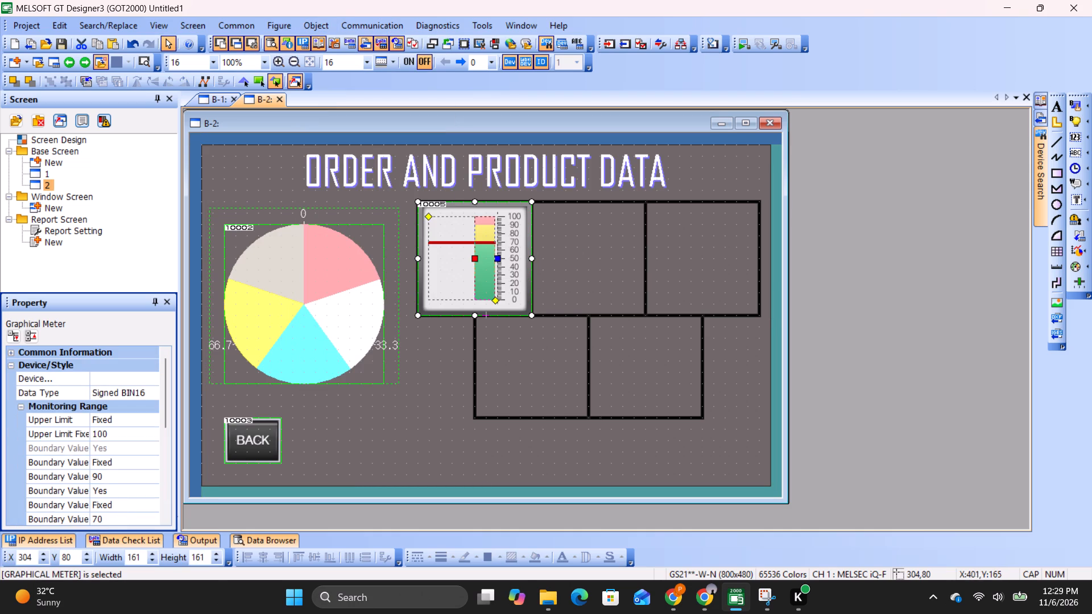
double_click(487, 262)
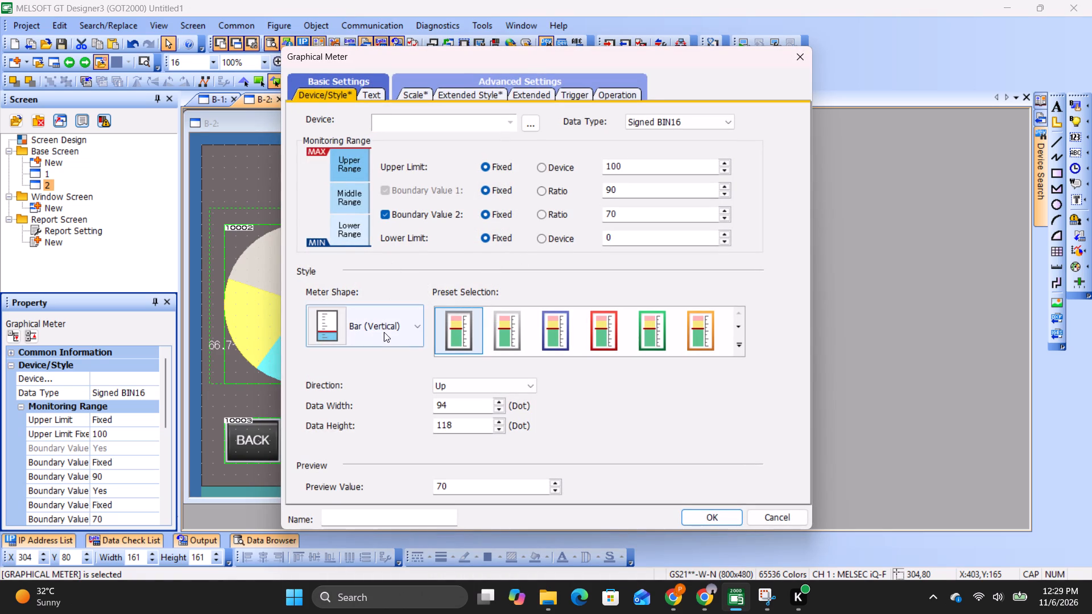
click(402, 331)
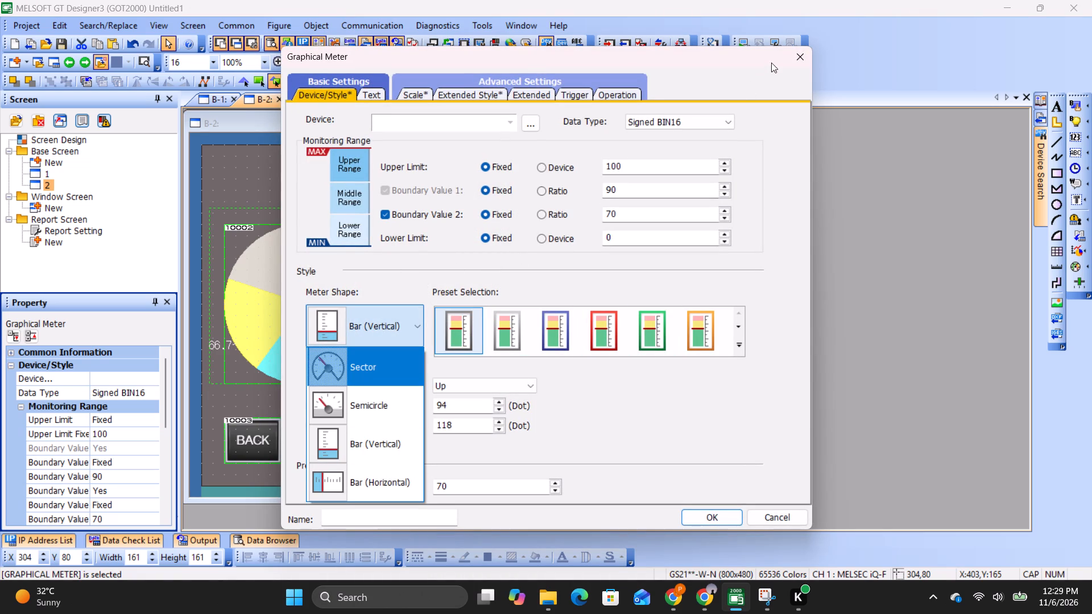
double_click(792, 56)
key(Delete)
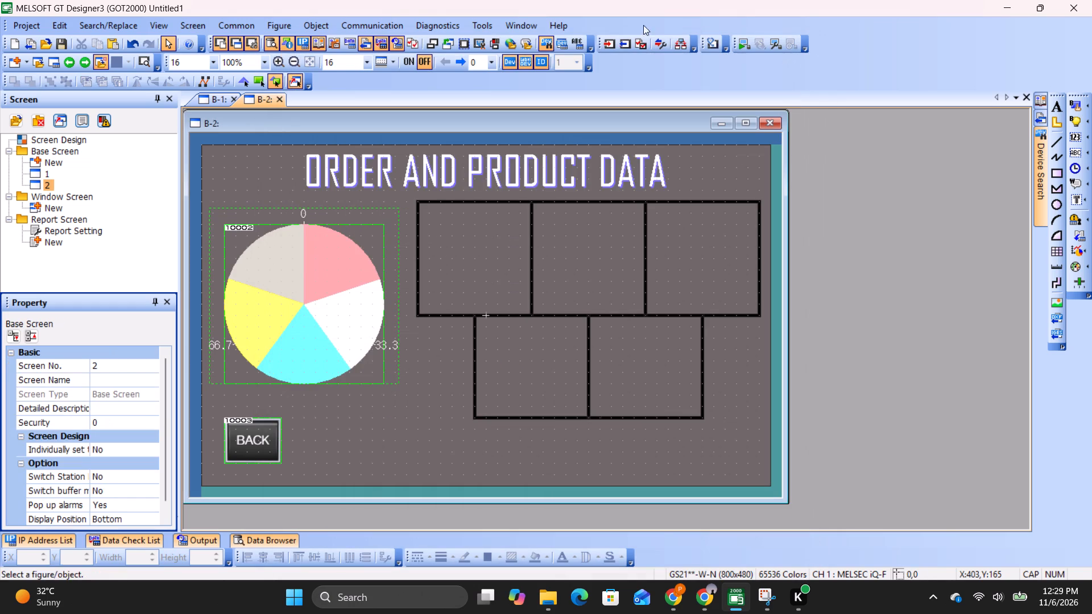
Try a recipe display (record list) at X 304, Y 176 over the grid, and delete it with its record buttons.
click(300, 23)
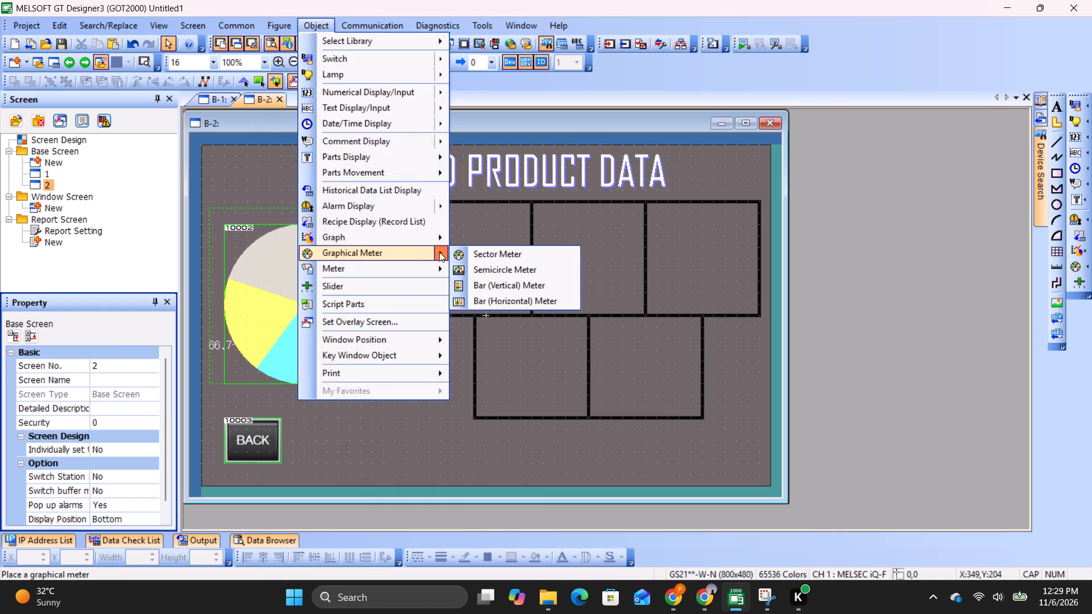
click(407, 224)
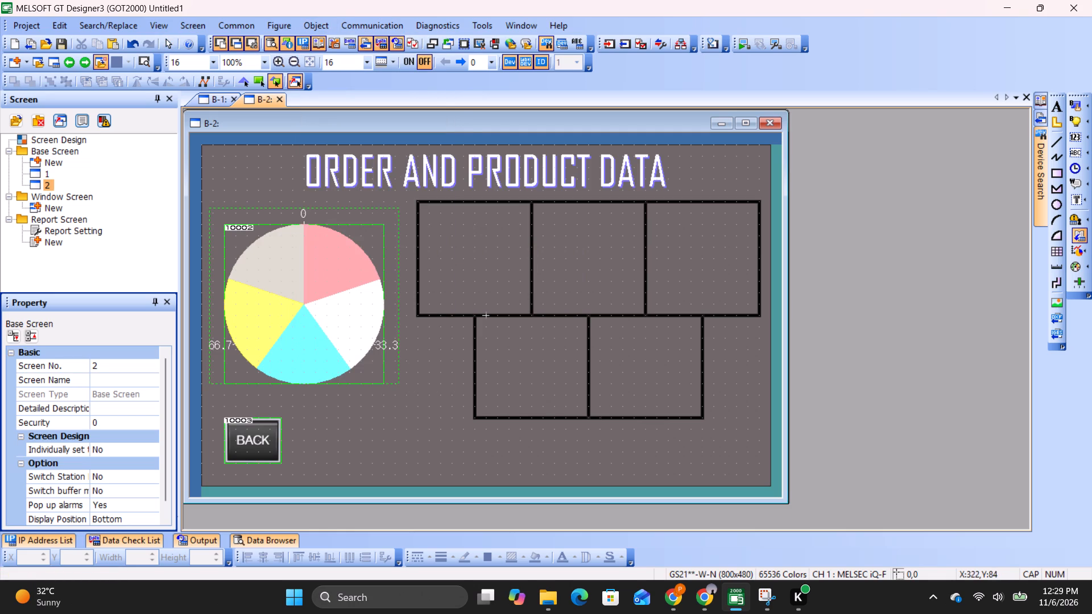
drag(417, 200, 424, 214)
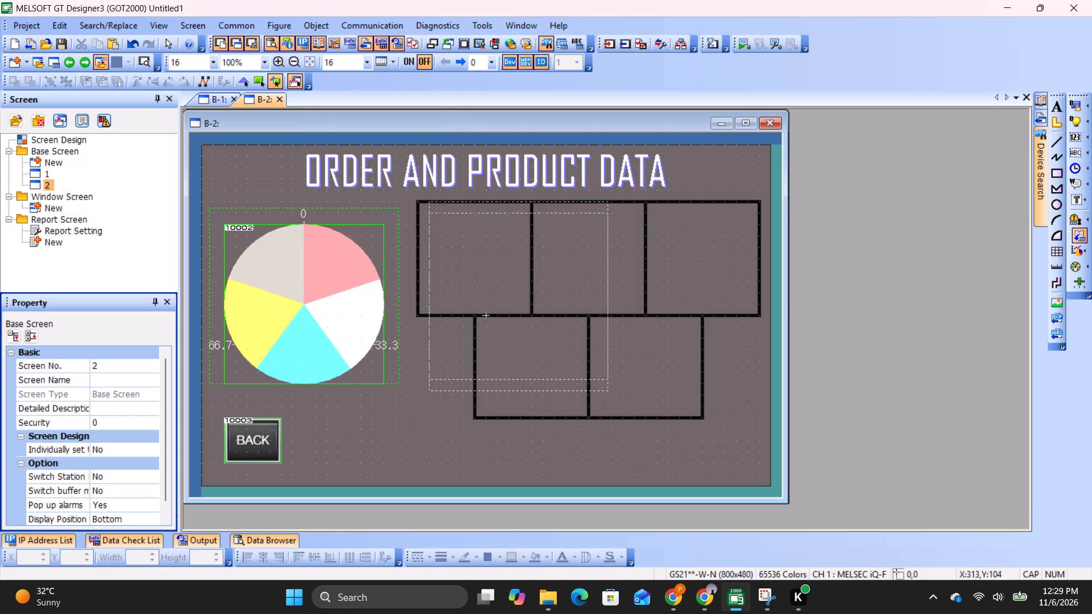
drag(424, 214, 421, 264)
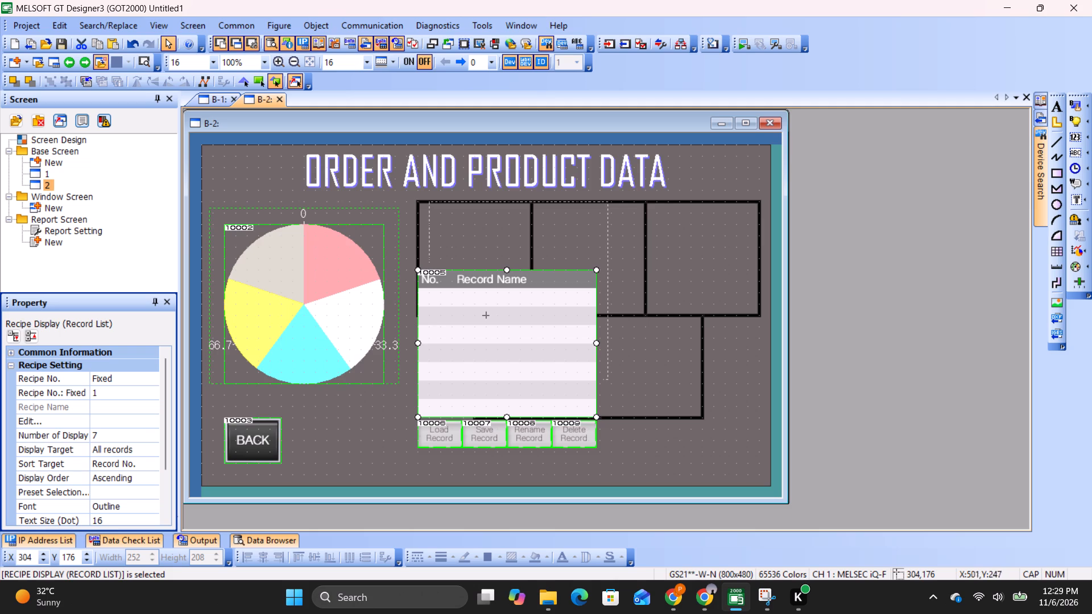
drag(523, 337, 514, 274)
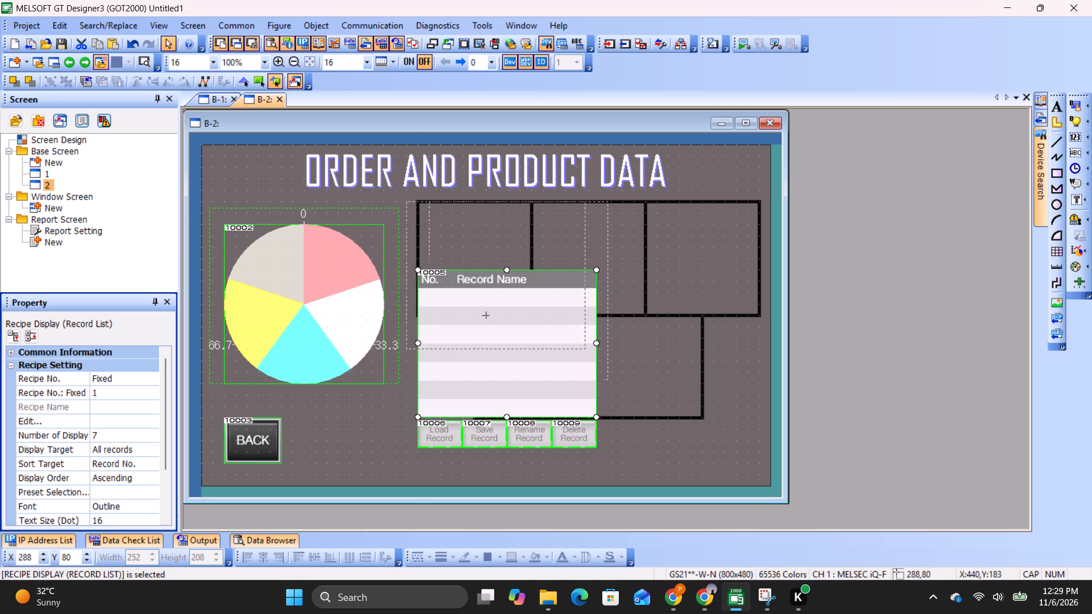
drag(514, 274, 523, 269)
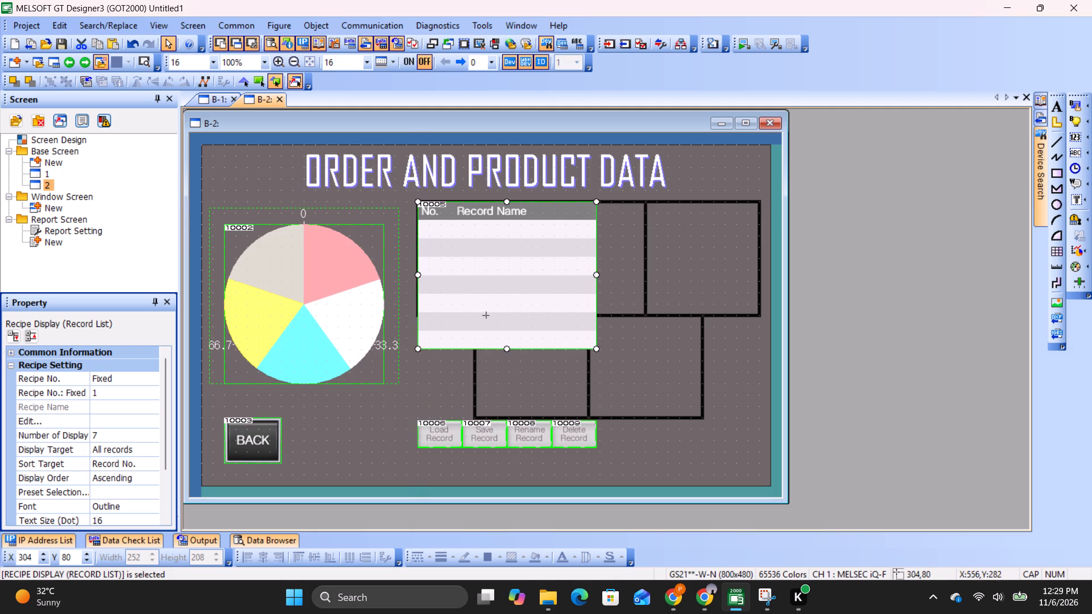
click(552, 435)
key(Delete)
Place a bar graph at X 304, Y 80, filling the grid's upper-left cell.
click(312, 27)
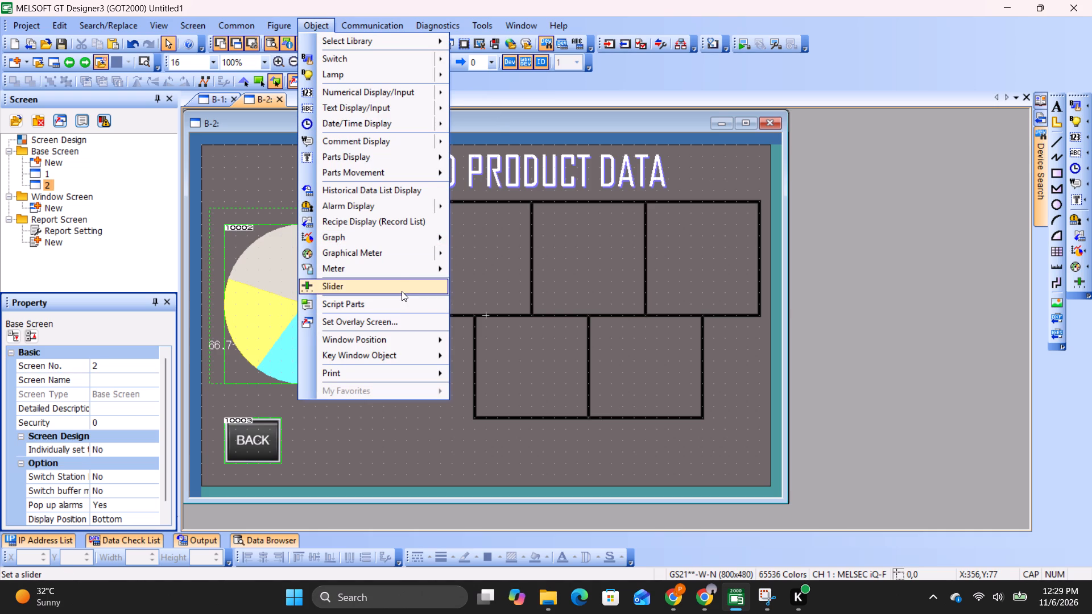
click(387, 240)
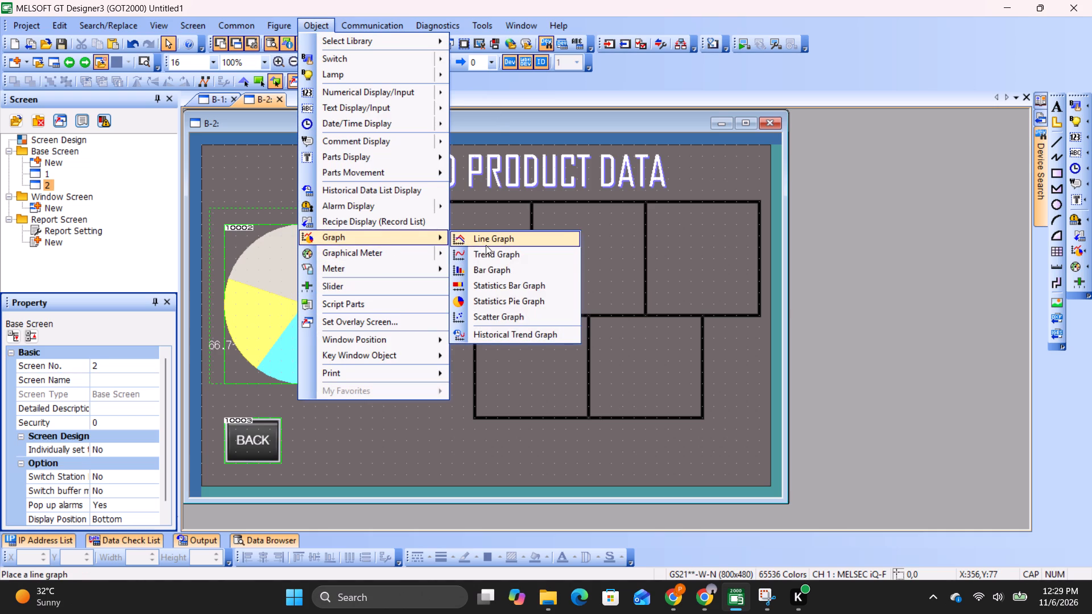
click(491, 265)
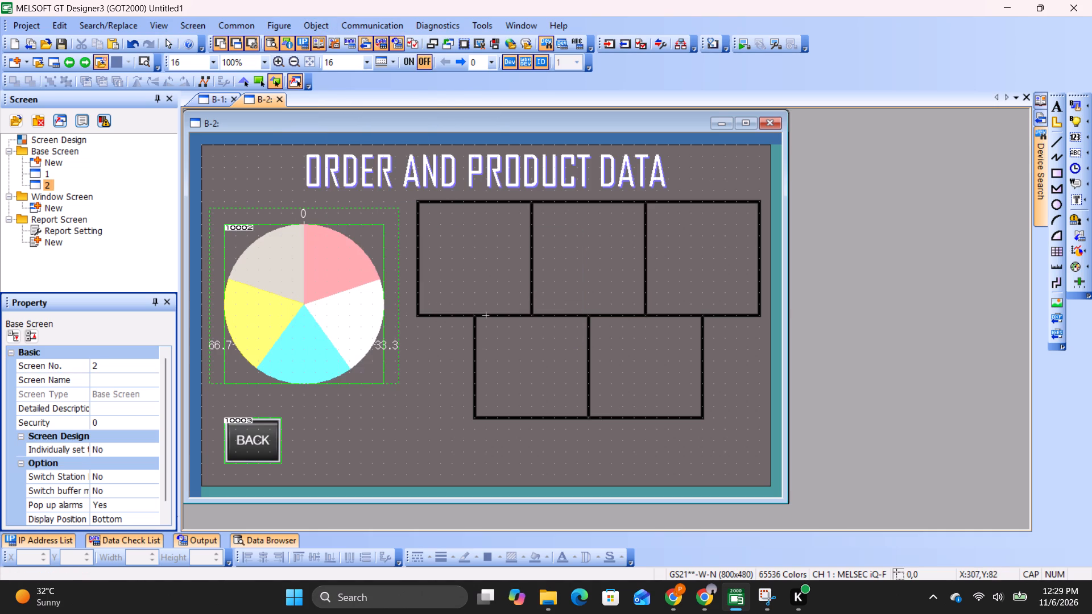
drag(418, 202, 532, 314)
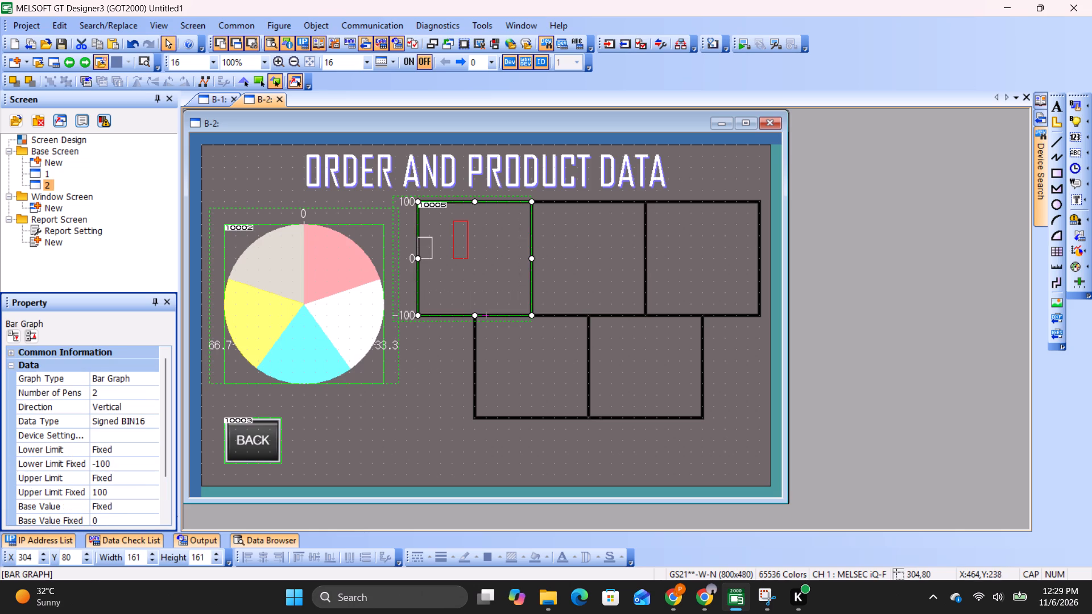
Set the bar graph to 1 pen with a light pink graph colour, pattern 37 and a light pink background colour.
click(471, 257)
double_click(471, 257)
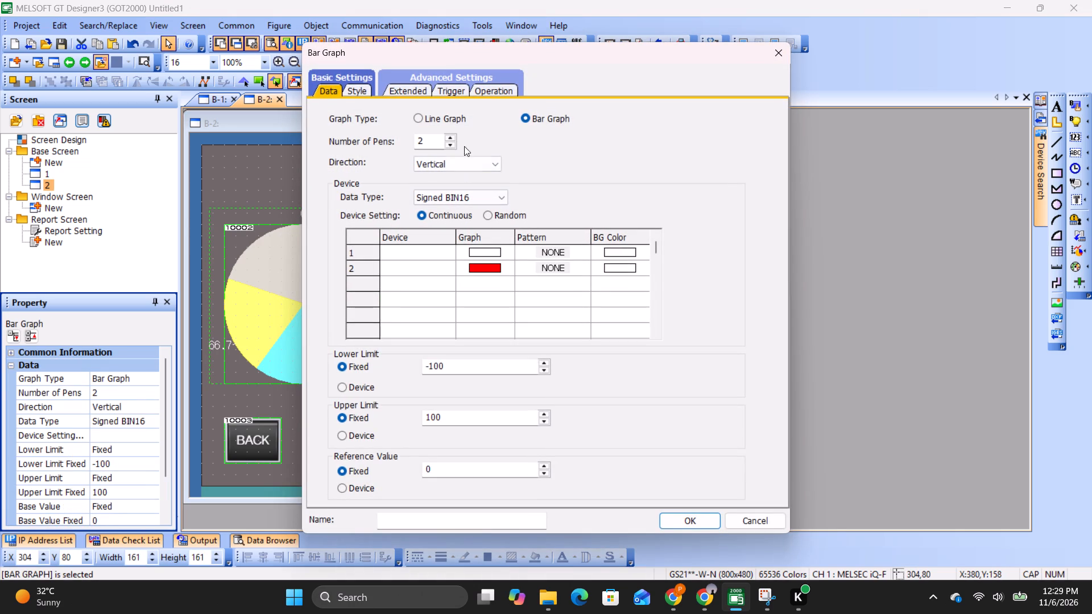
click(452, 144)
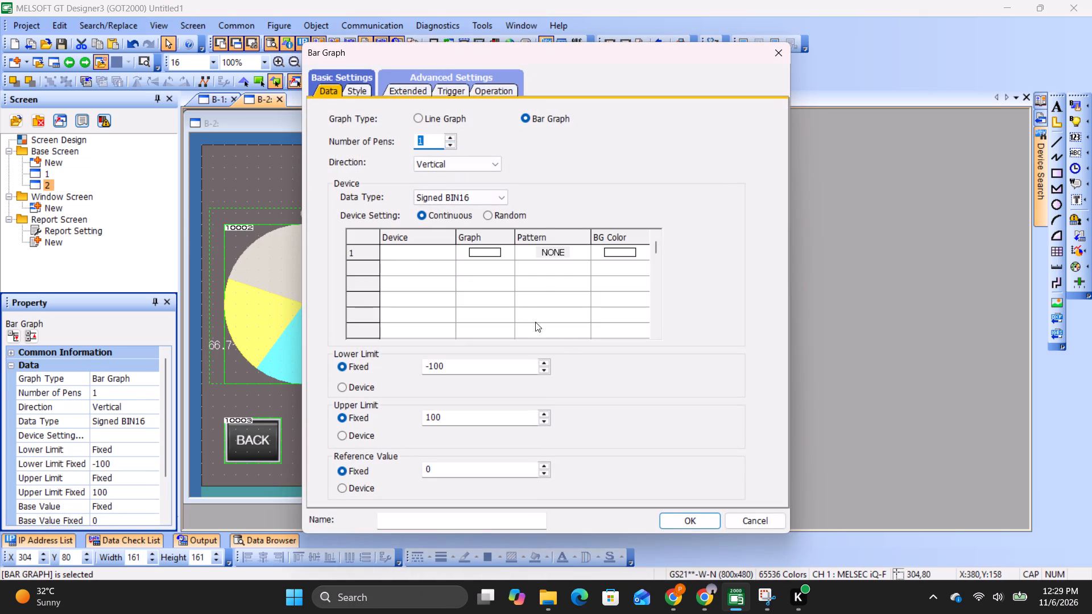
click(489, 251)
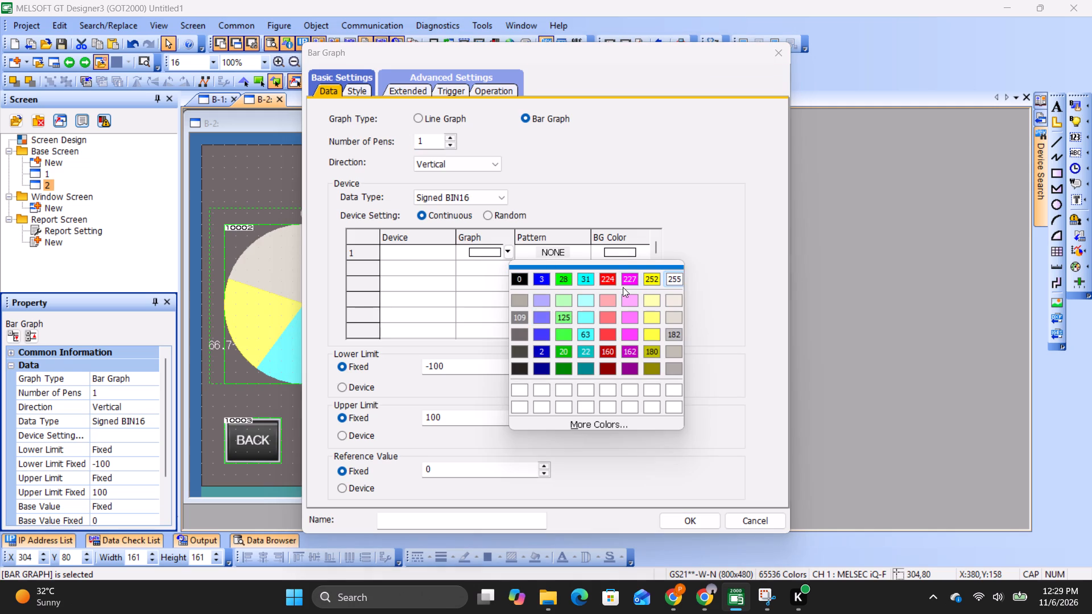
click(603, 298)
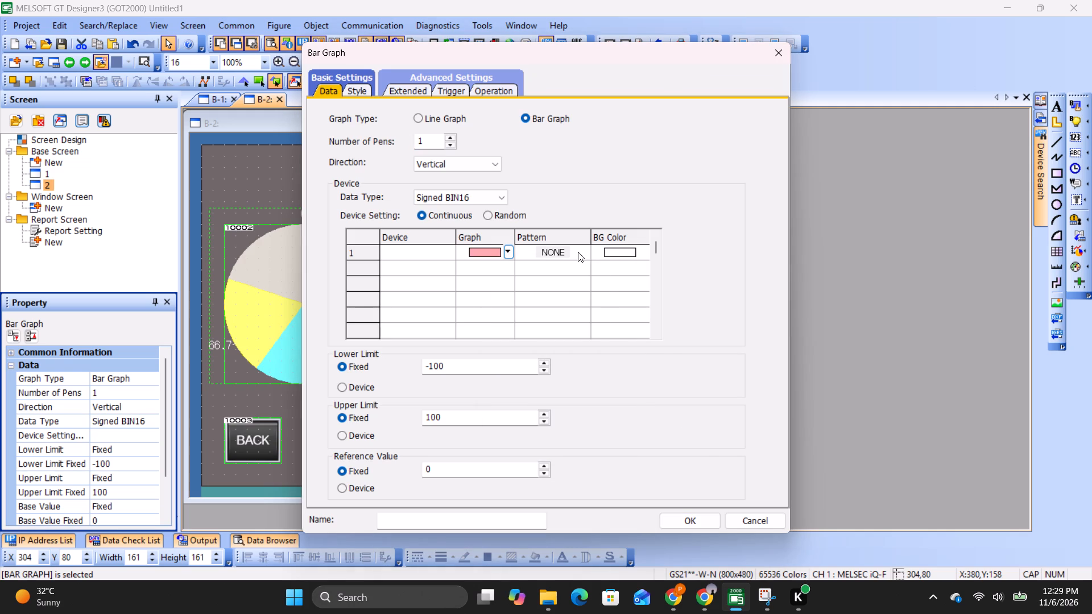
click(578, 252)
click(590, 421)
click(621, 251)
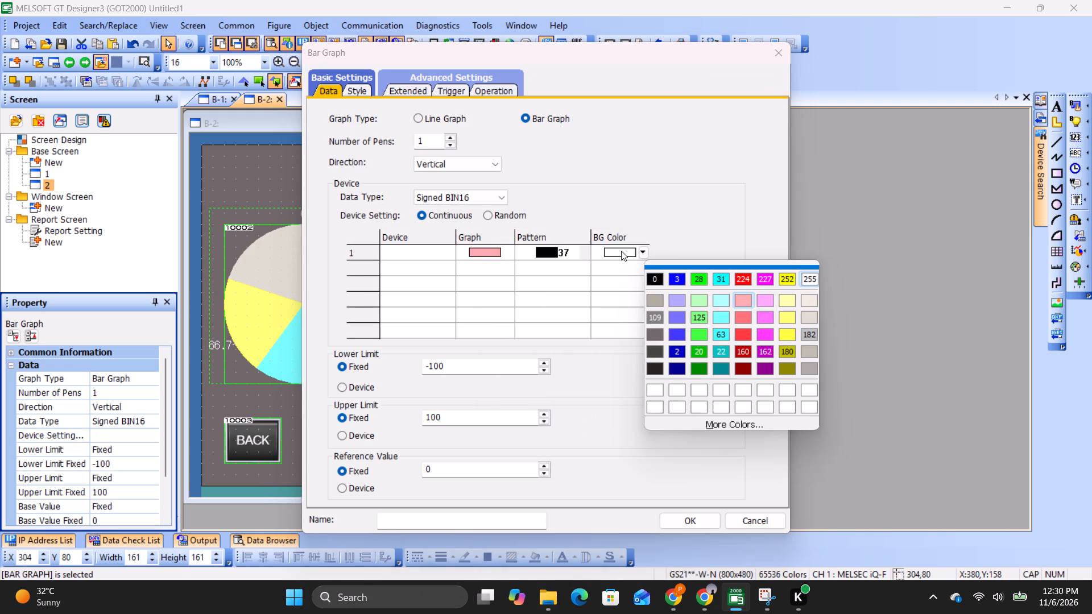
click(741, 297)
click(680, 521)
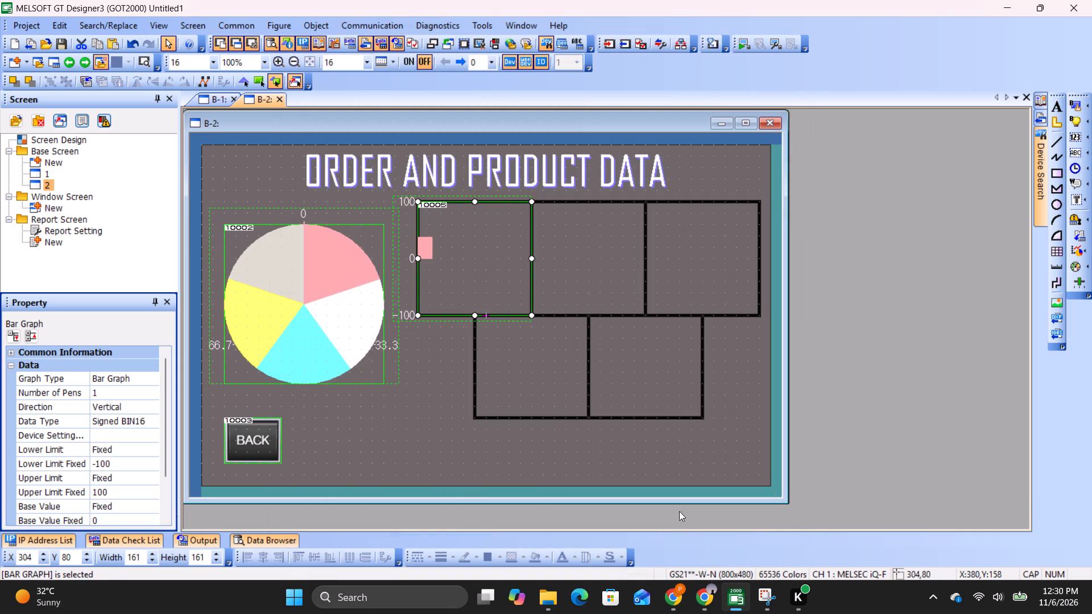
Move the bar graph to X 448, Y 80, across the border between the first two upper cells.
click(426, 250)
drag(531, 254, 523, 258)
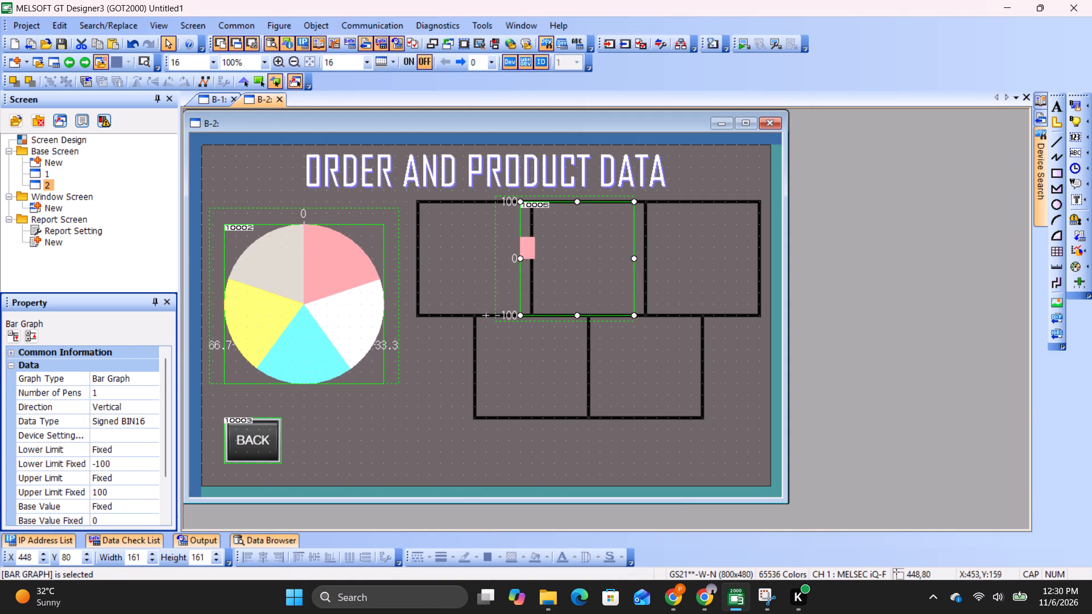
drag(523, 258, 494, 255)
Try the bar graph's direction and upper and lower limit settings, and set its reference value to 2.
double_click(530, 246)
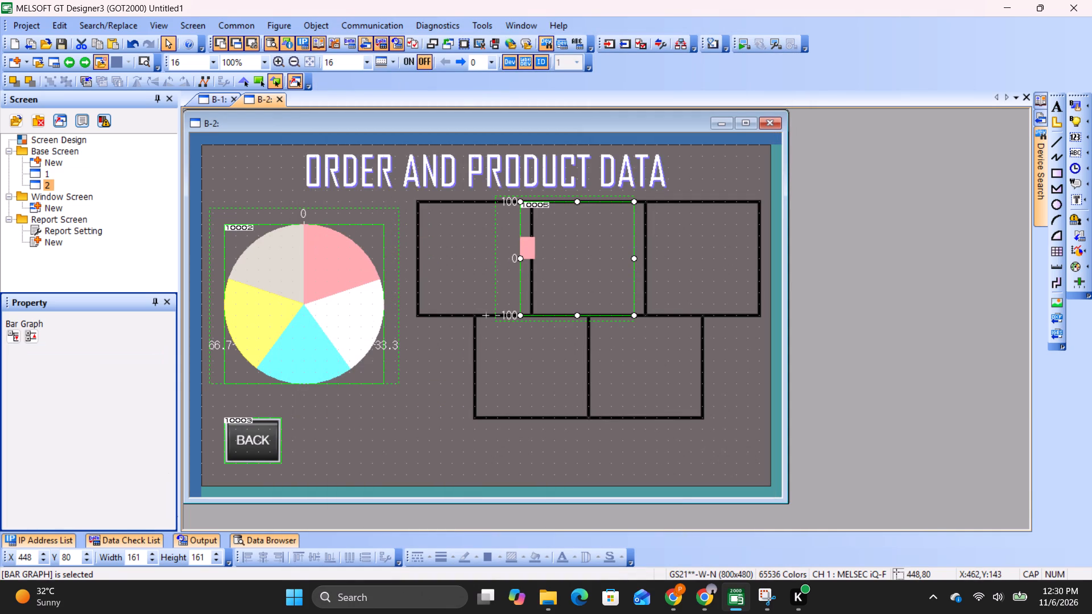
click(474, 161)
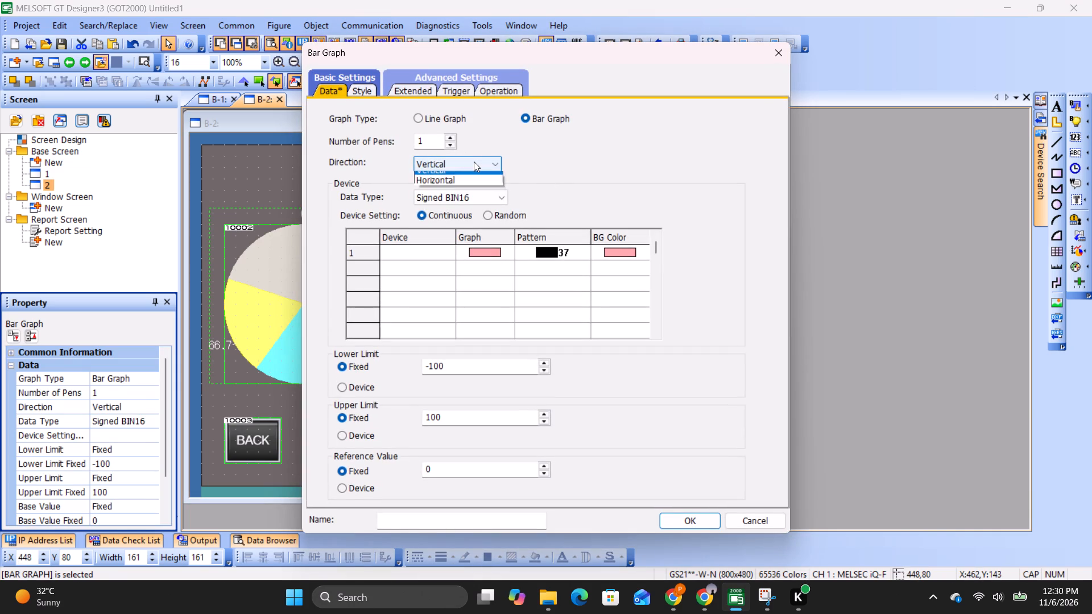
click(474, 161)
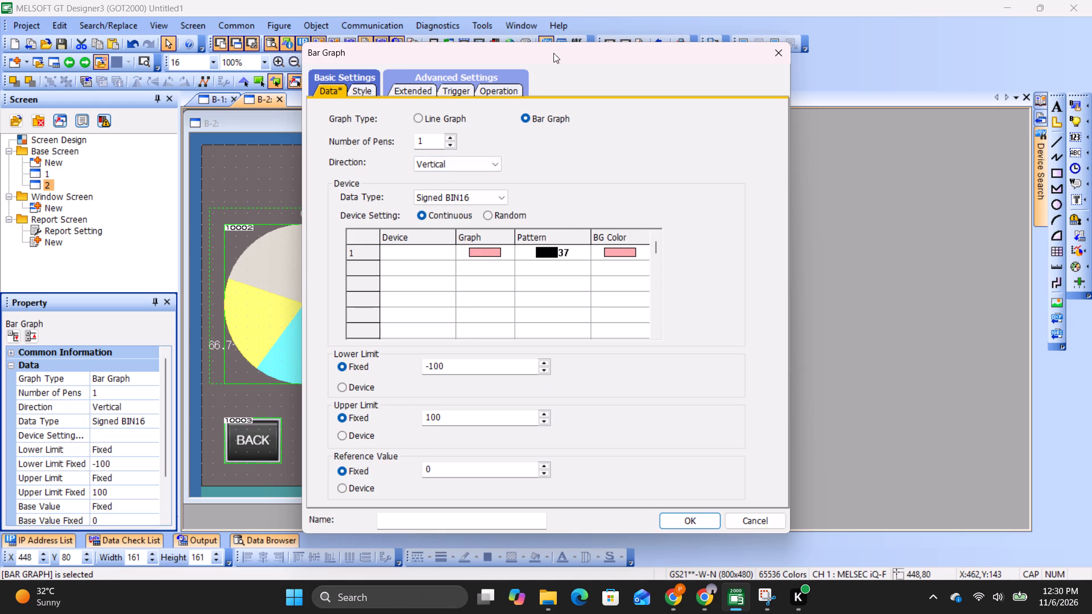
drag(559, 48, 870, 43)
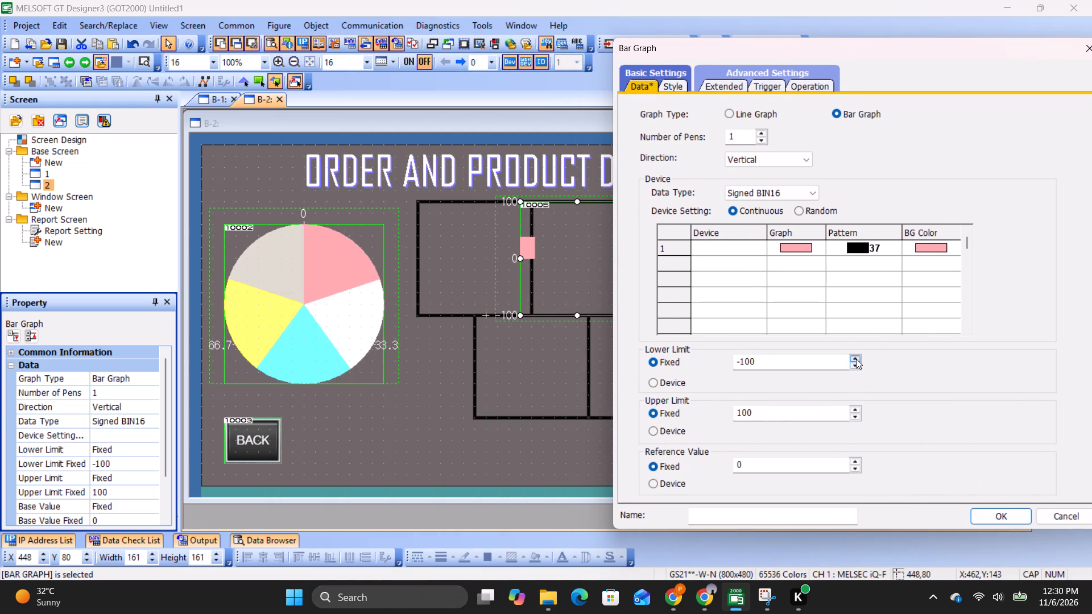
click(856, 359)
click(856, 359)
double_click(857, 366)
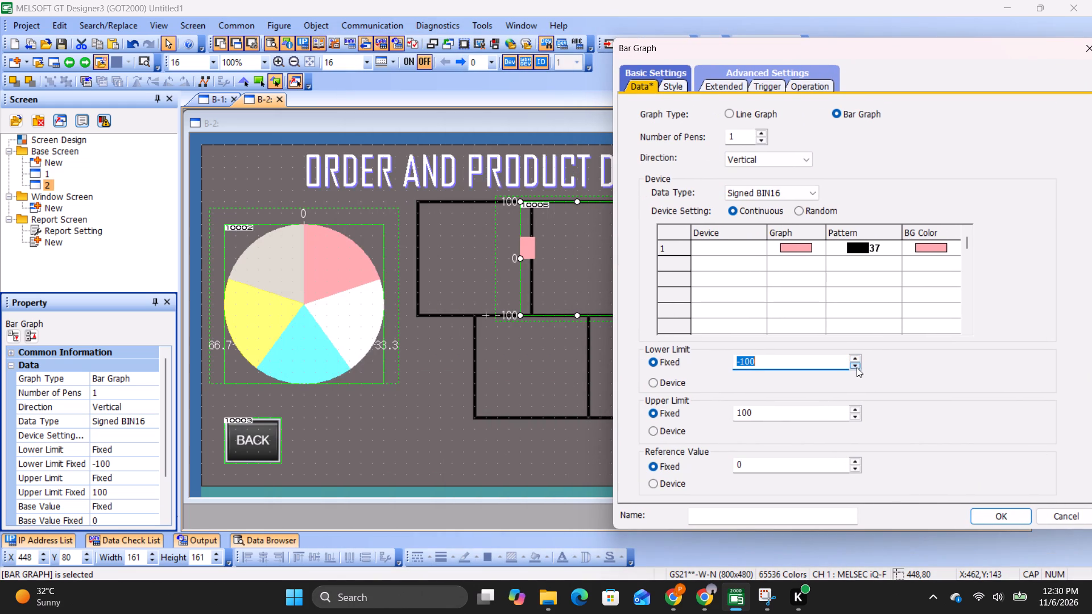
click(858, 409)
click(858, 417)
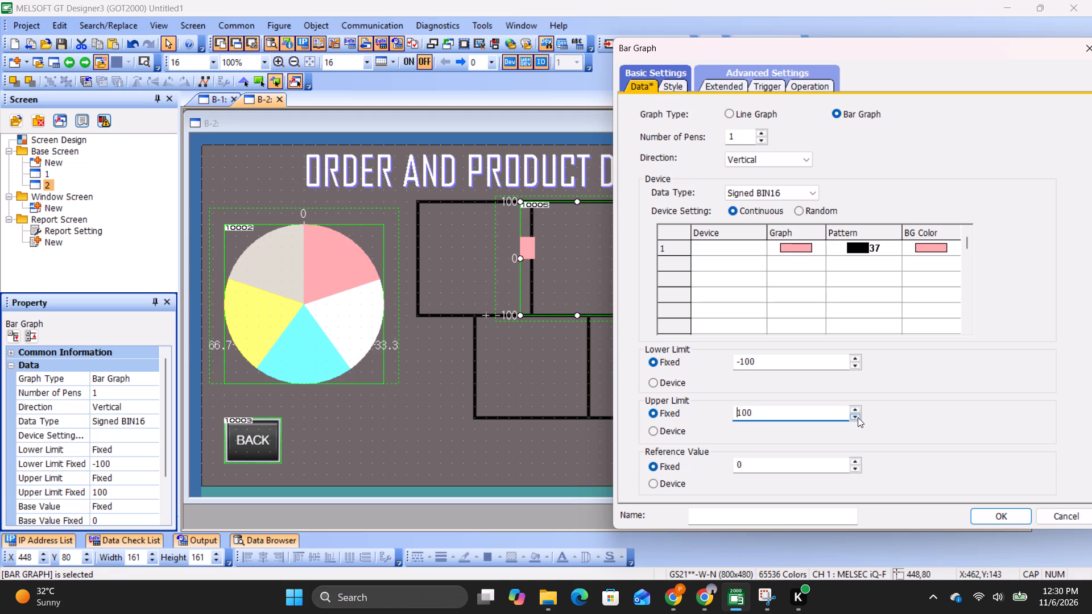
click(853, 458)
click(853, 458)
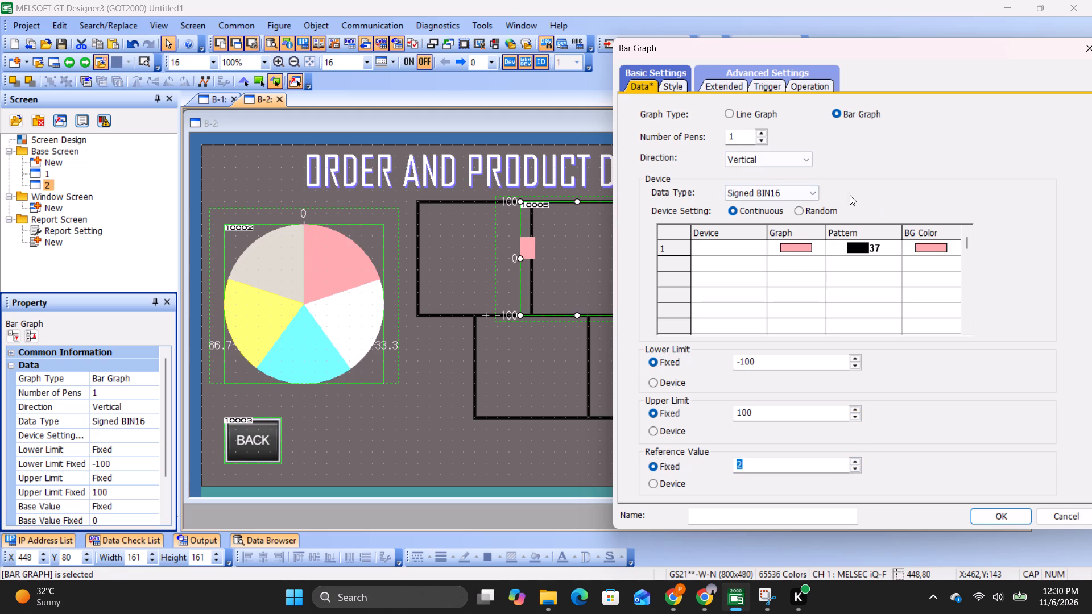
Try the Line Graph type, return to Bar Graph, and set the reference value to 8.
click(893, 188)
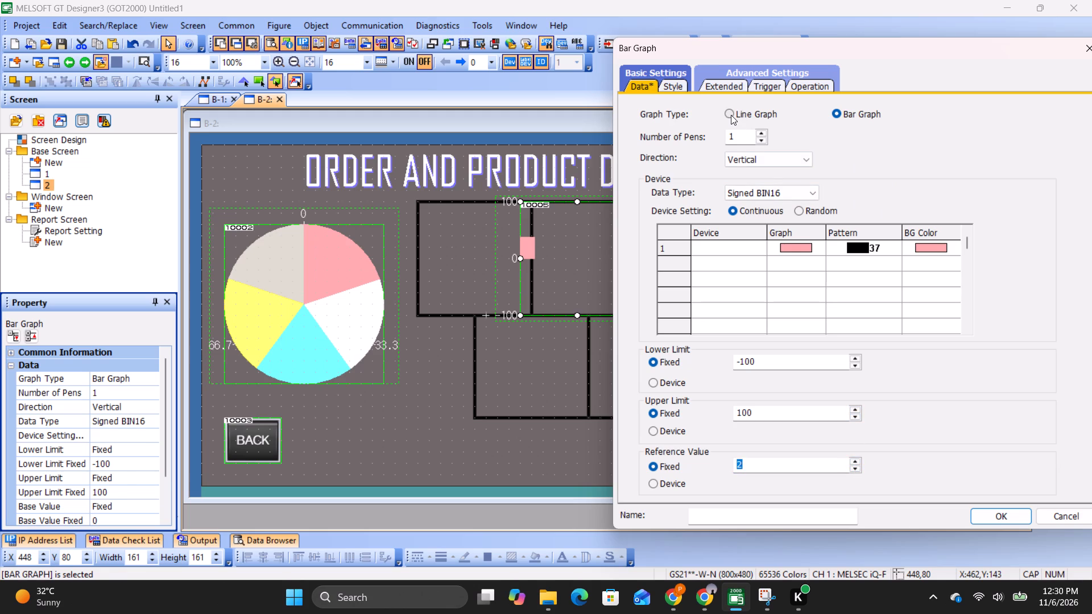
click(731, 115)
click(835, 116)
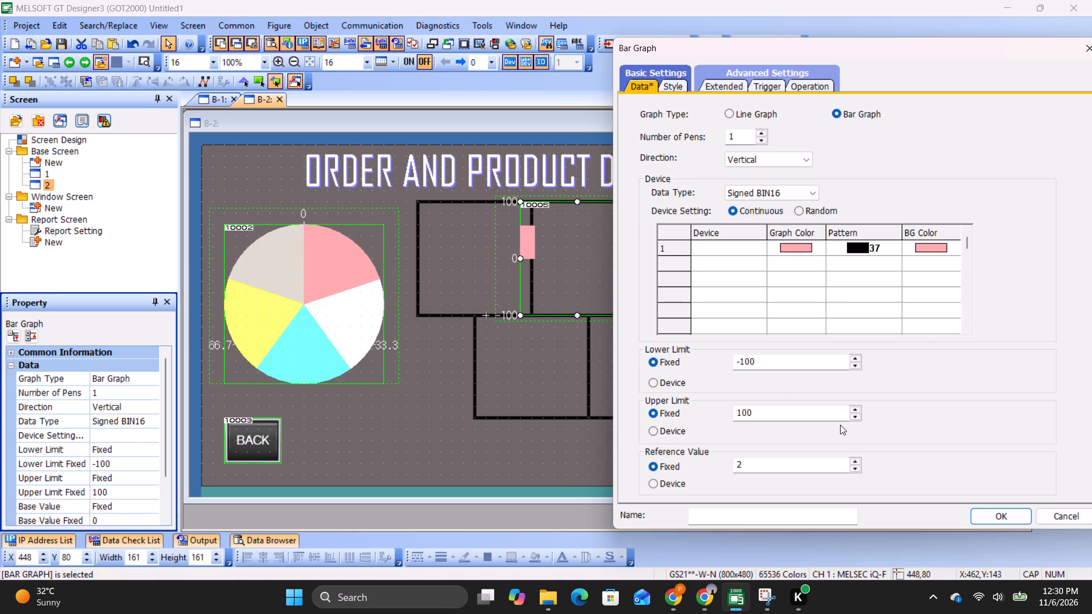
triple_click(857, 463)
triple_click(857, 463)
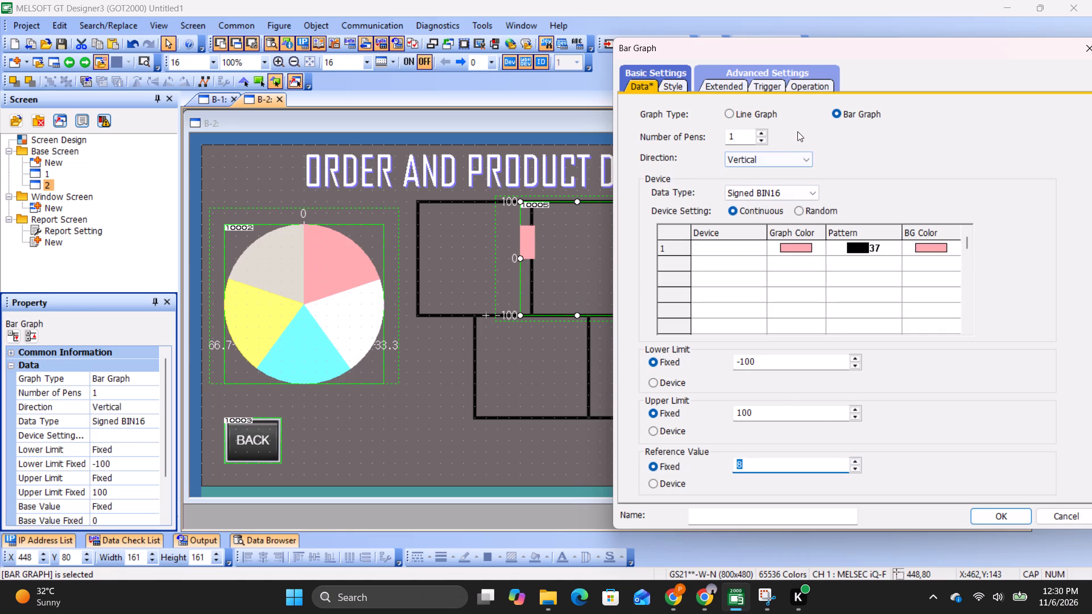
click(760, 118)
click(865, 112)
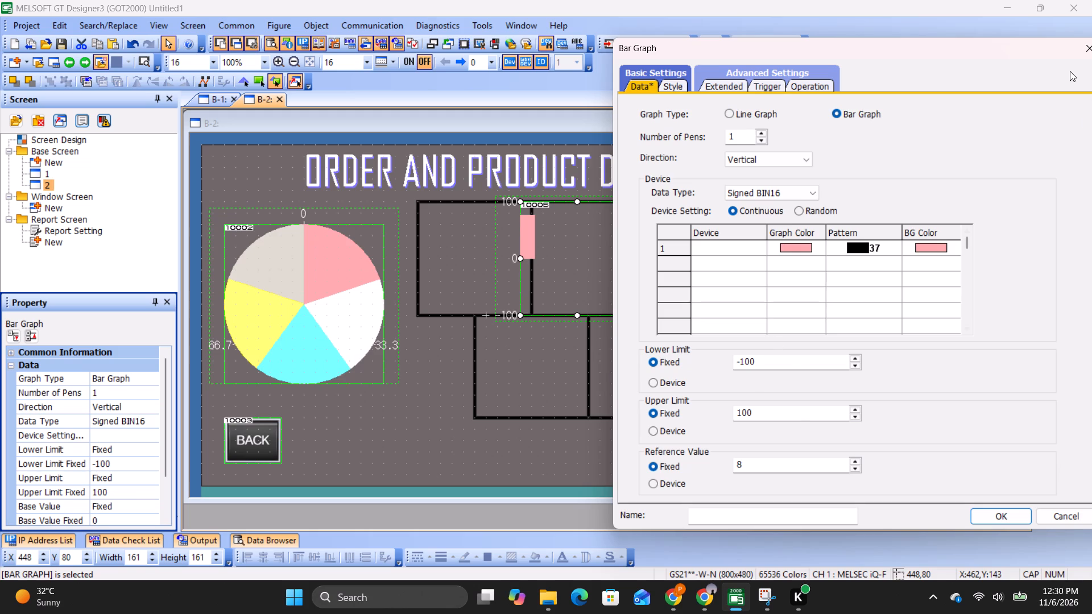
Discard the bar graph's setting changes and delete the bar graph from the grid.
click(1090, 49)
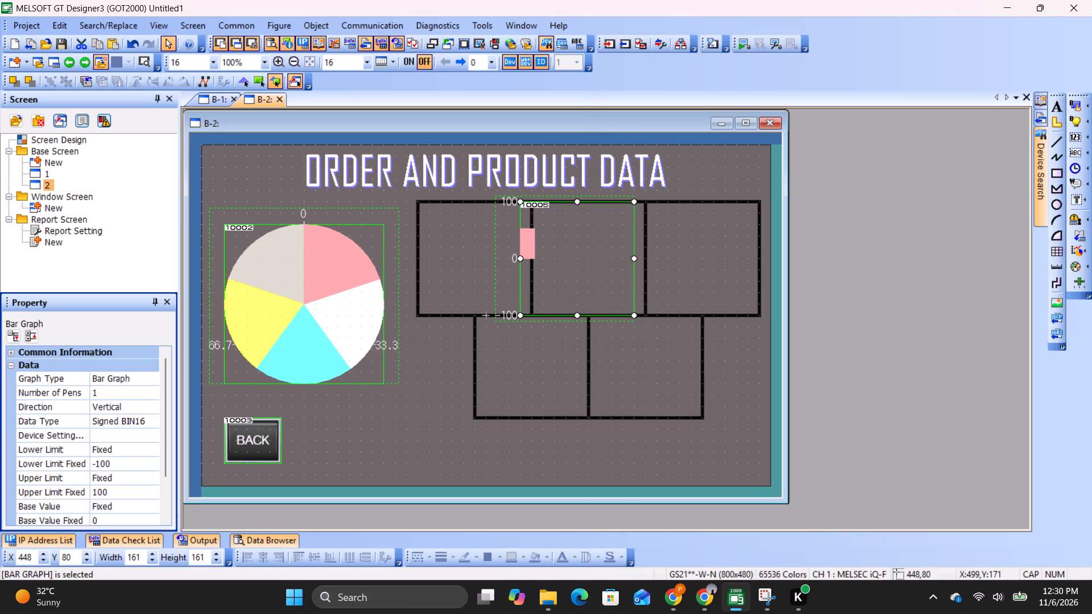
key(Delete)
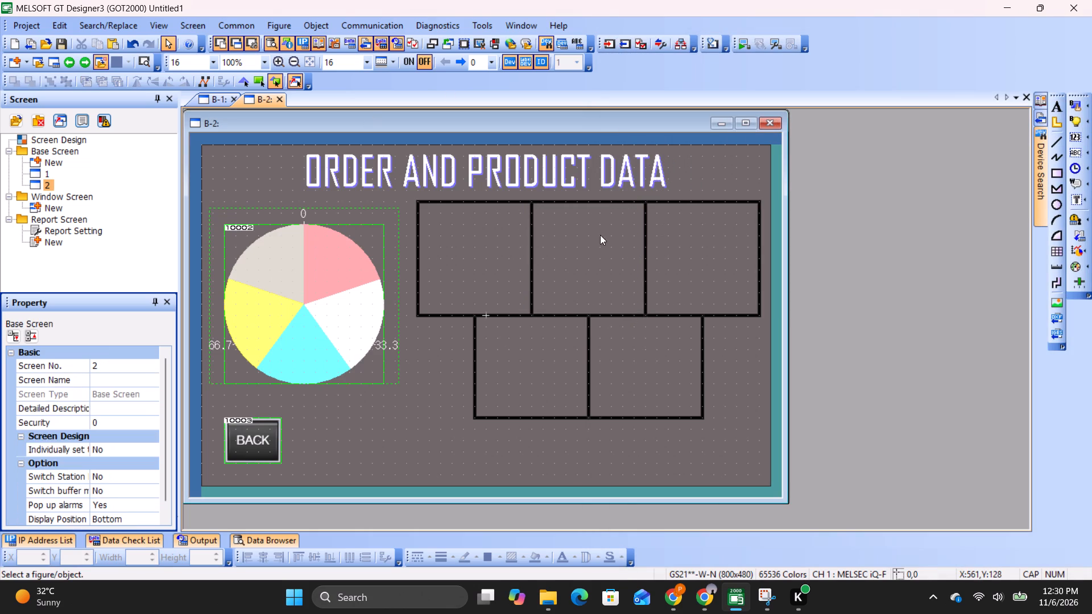
Draw a circle about 97 by 97 dots inside the first upper cell of the rack grid.
click(313, 28)
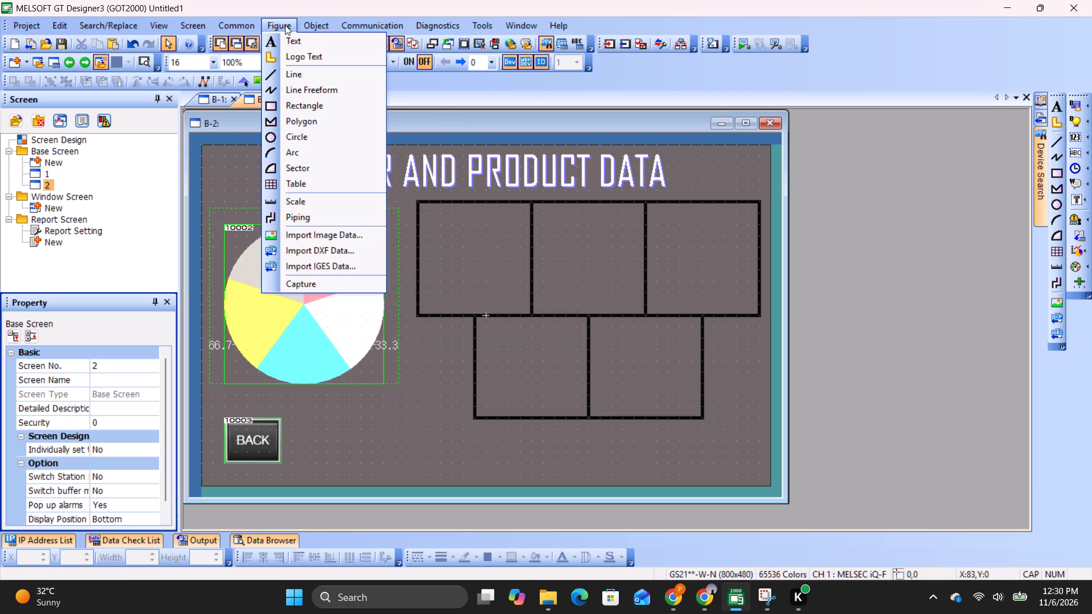
click(296, 134)
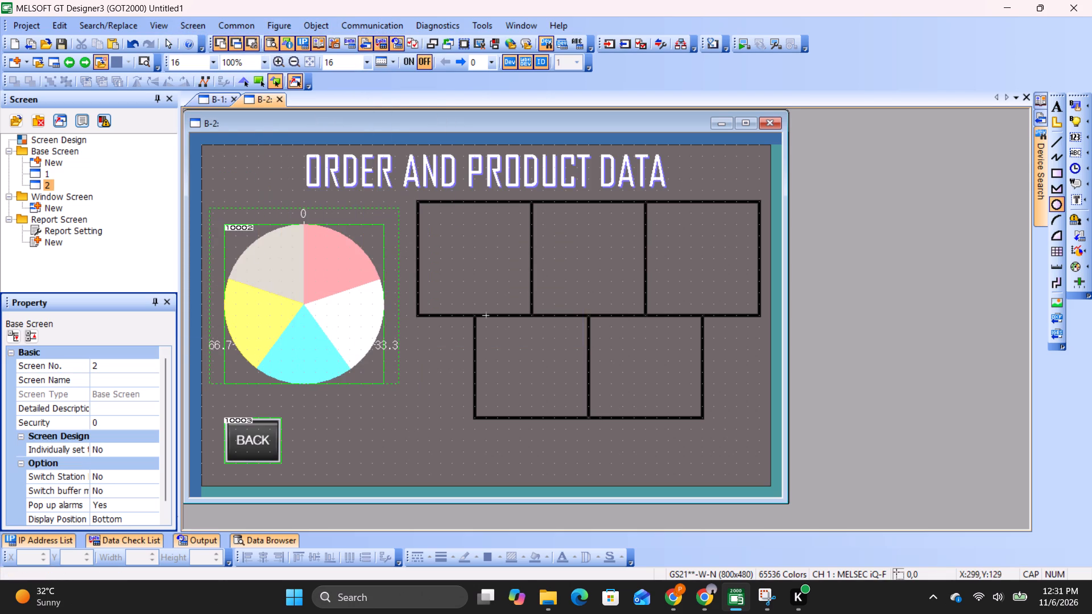
drag(439, 223, 465, 263)
drag(465, 263, 510, 303)
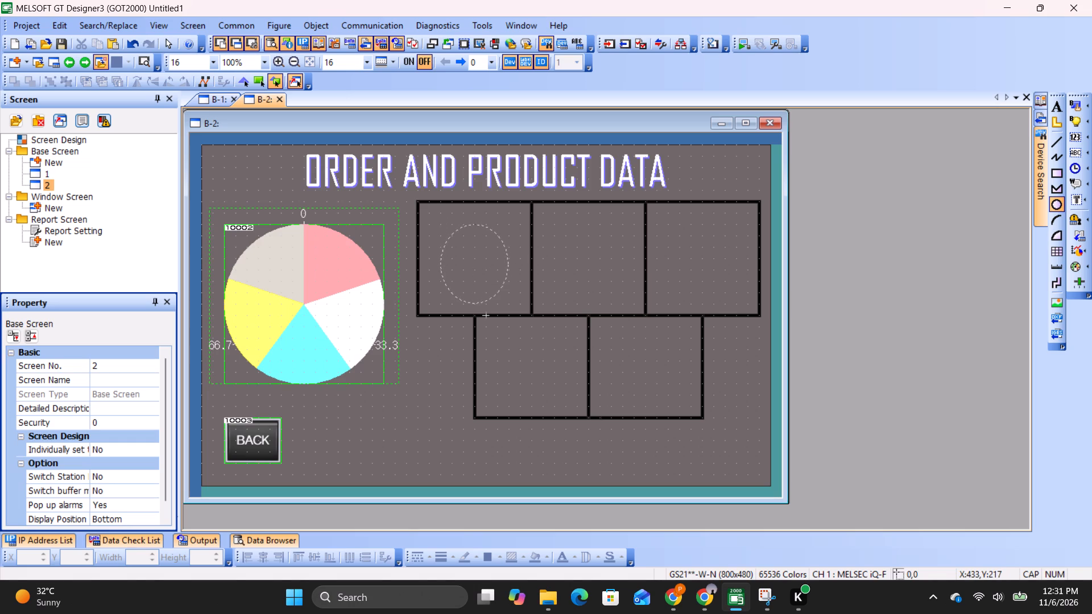
drag(510, 303, 512, 297)
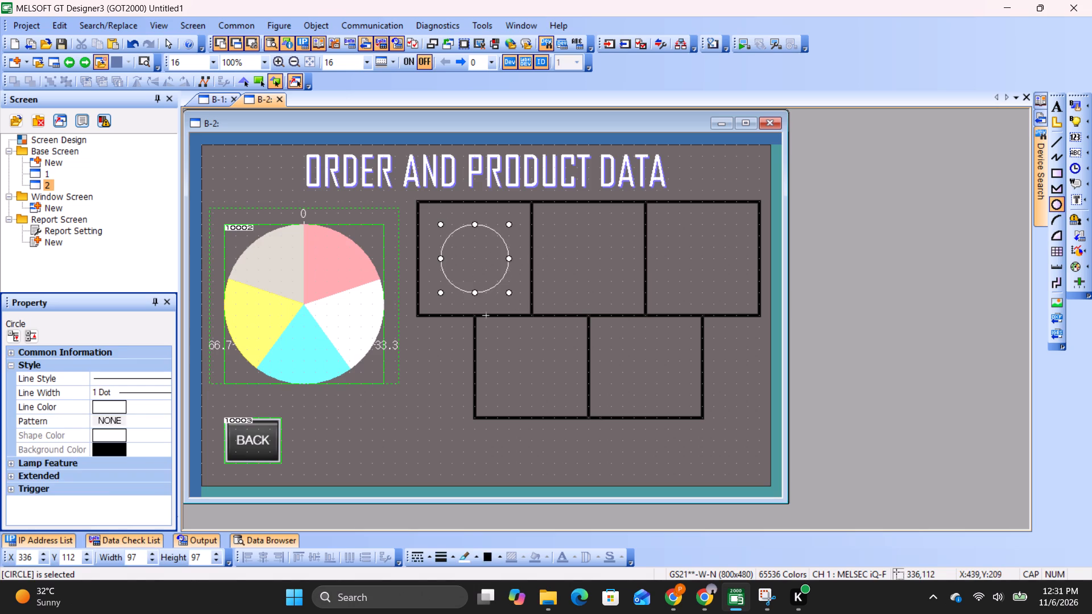
Enable the lamp attribute for the full-screen background rectangle, try RICE as its device, and clear that entry.
double_click(478, 262)
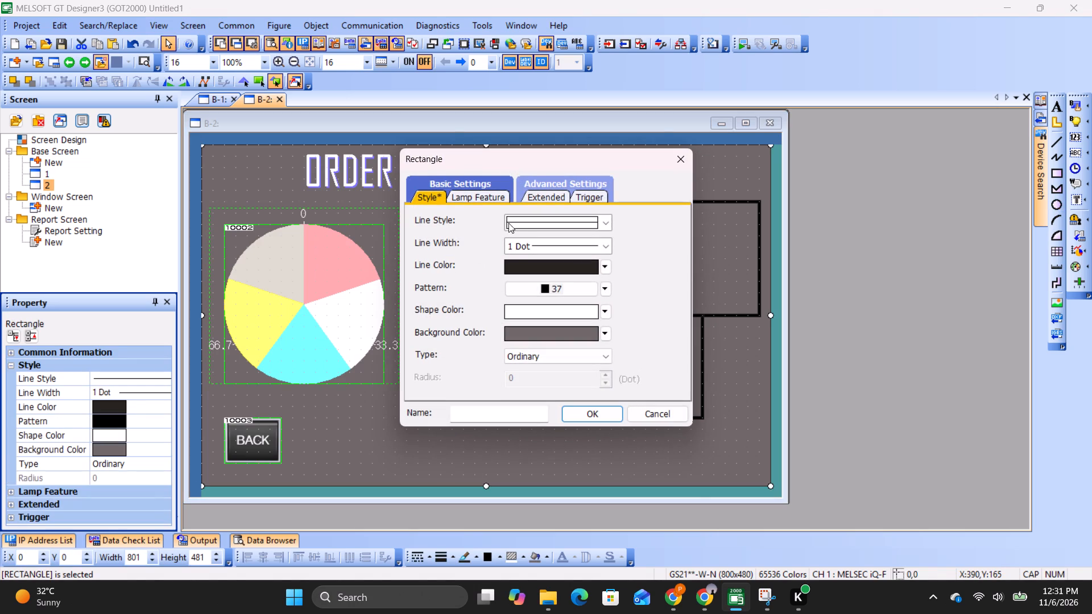
click(494, 197)
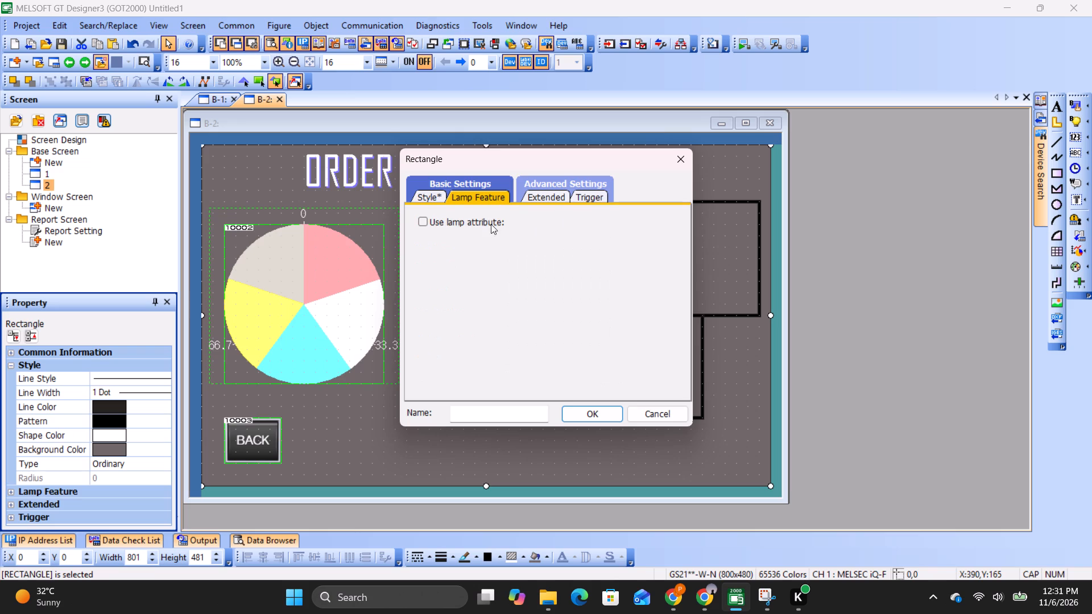
click(434, 222)
click(559, 228)
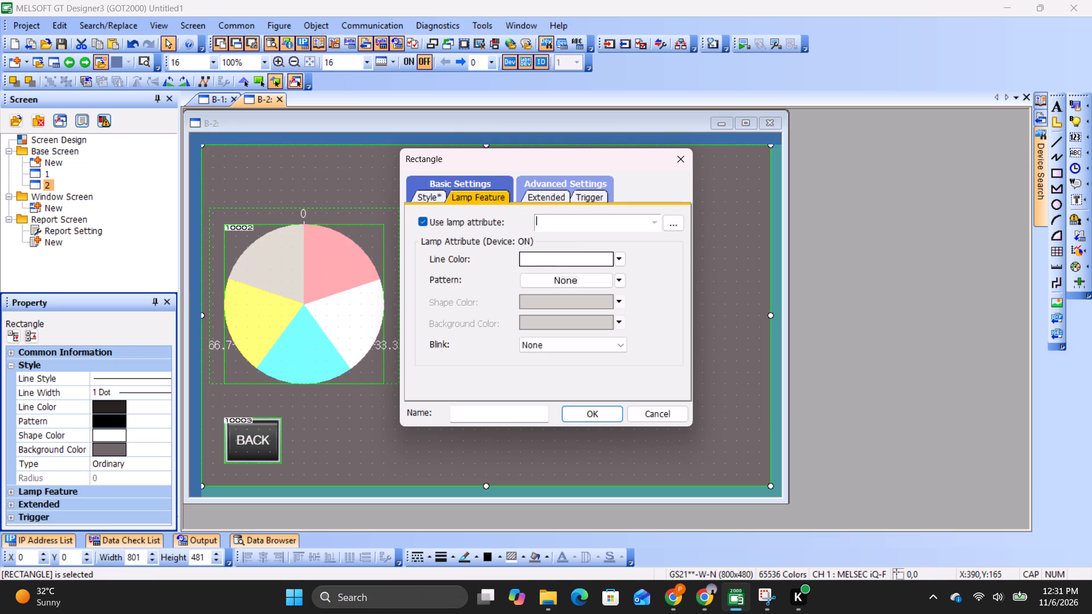
text(RICE)
key(BackSpace)
key(BackSpace)
key(BackSpace)
key(BackSpace)
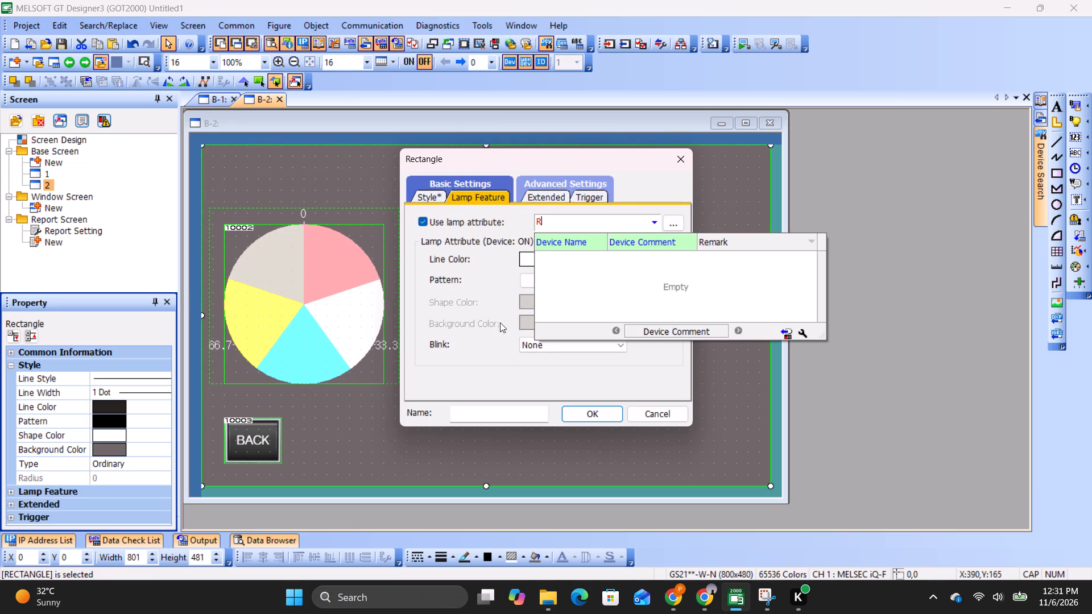
key(BackSpace)
click(497, 361)
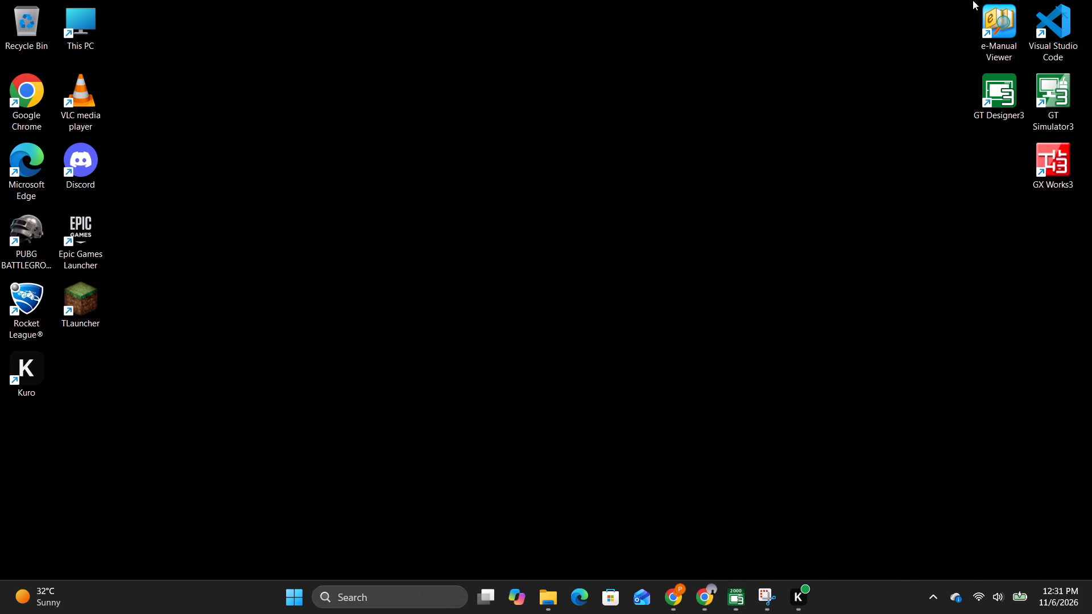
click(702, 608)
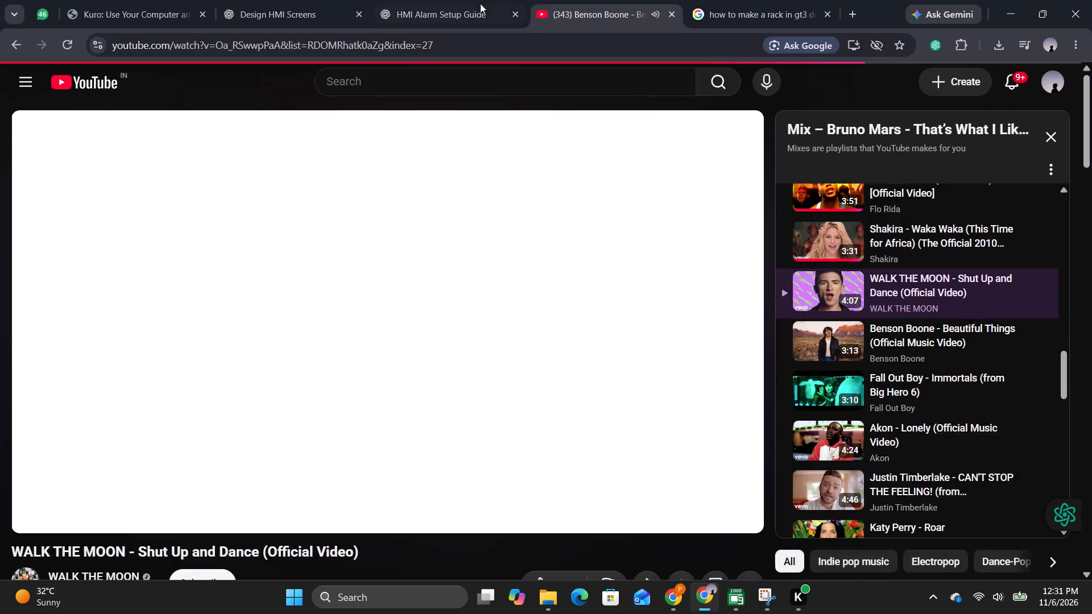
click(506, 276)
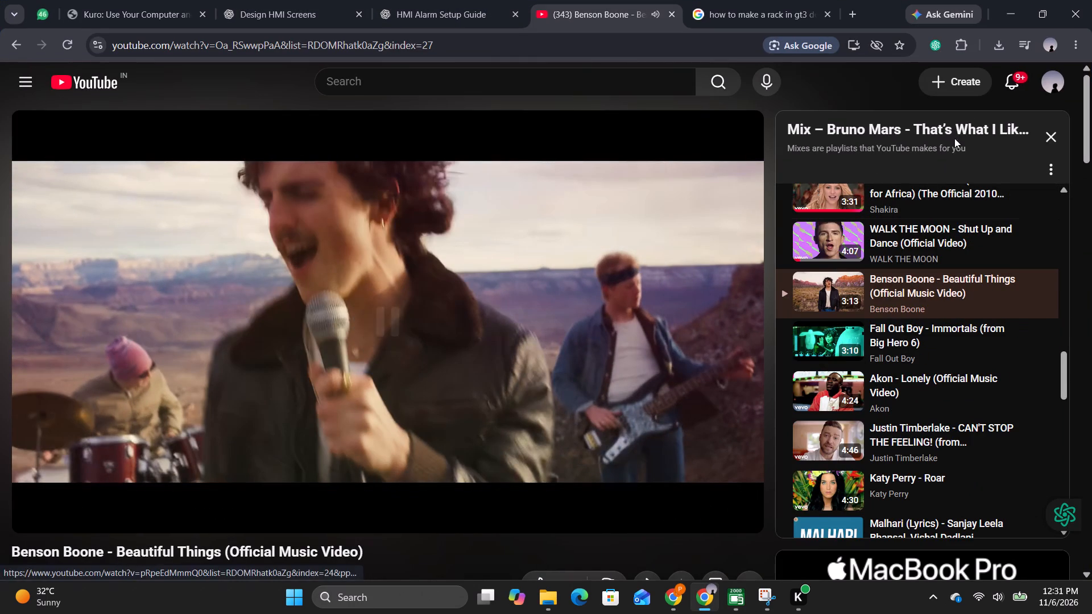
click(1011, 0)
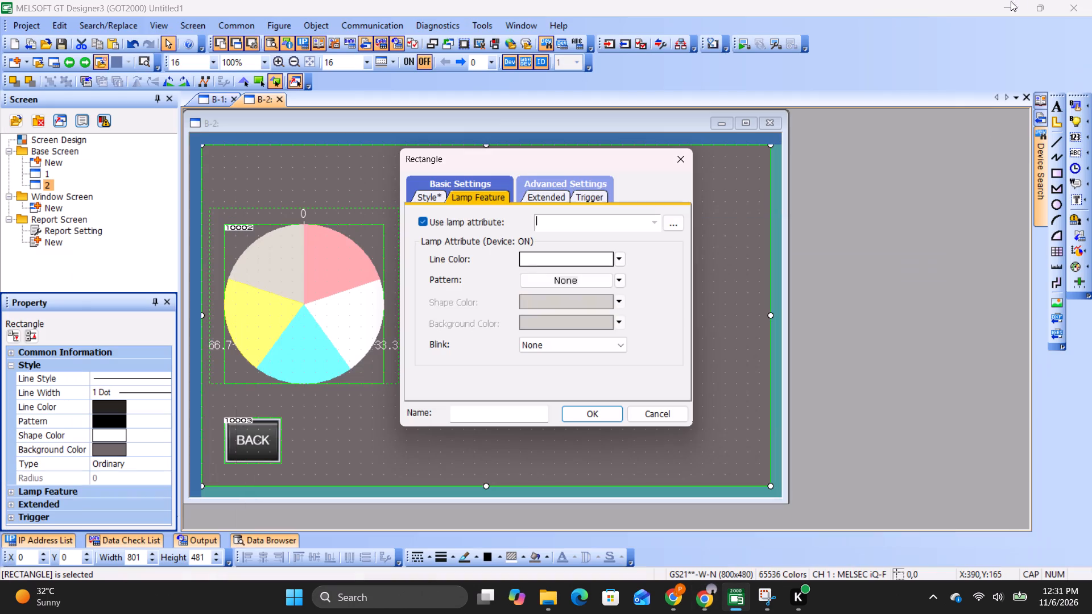